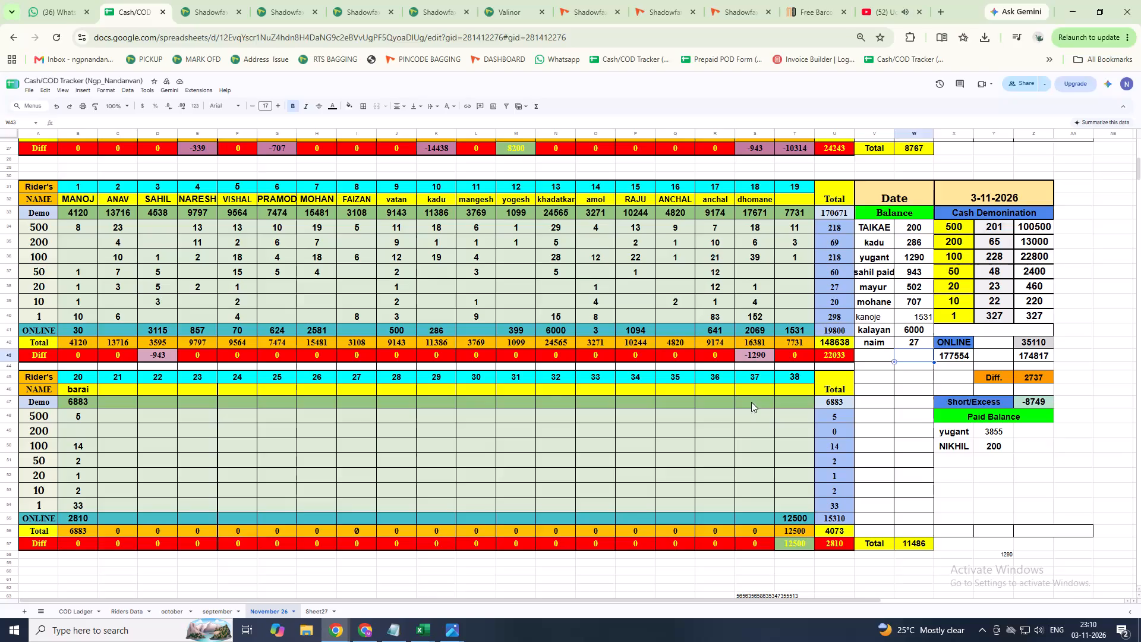
# Enter 8767 as the Demo amount for rider 37 in the 3-11-2026 block.
pyautogui.click(751, 394)
pyautogui.click(752, 407)
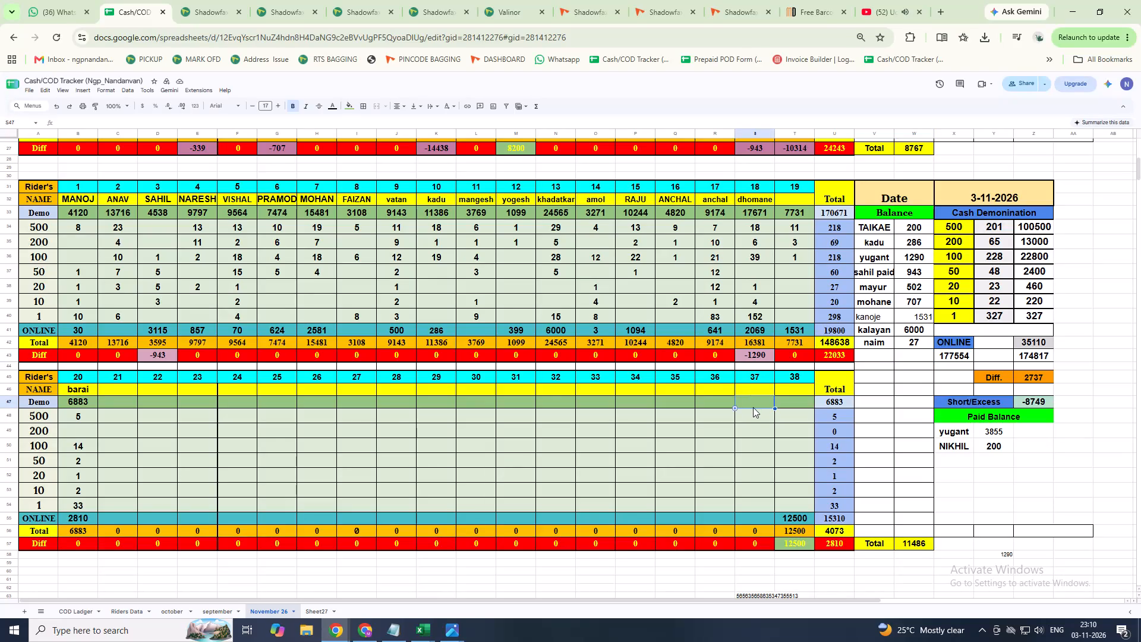
pyautogui.write('87')
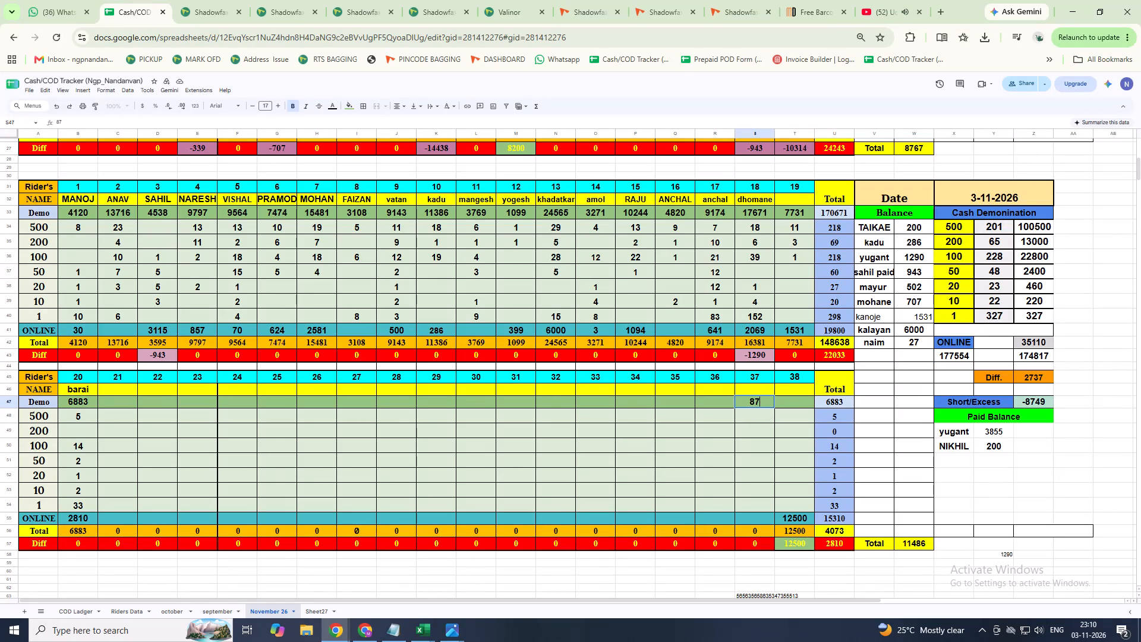
pyautogui.write('67')
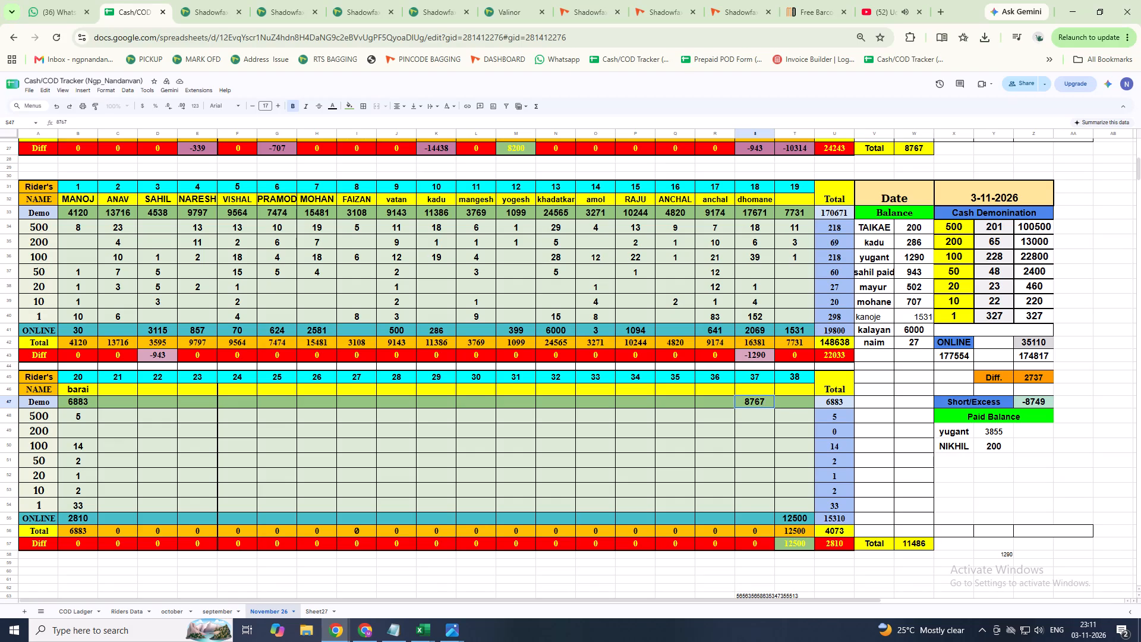
pyautogui.press('Return')
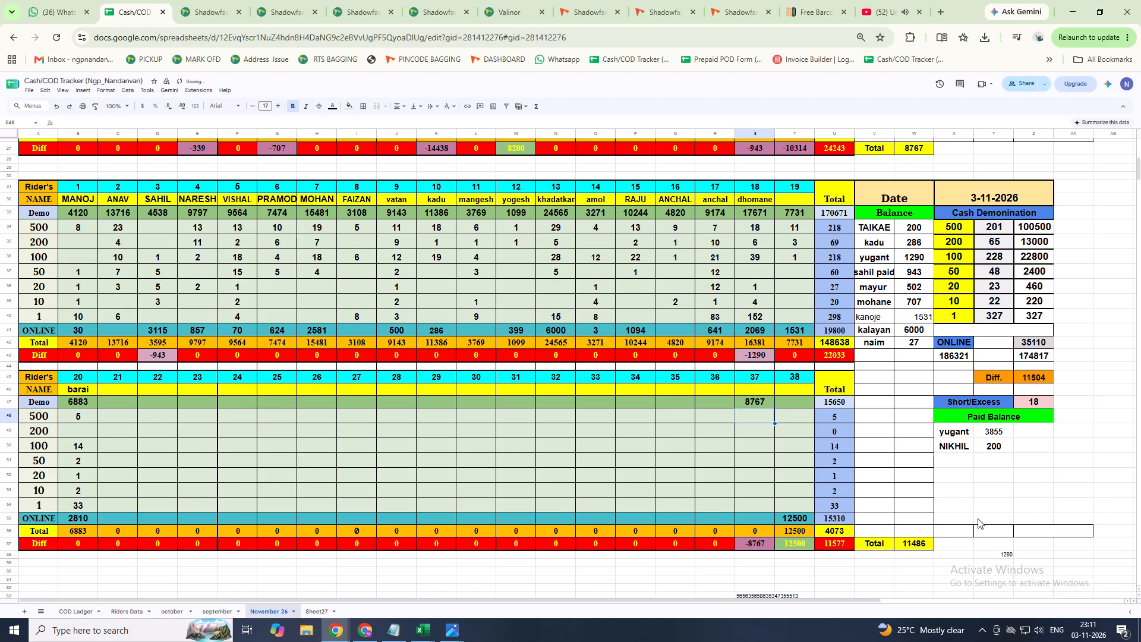
# Examine the 2-11-2026 and 3-11-2026 blocks, comparing their rider differences, balances and cash denominations.
pyautogui.scroll(1, 957, 558)
pyautogui.scroll(1, 933, 498)
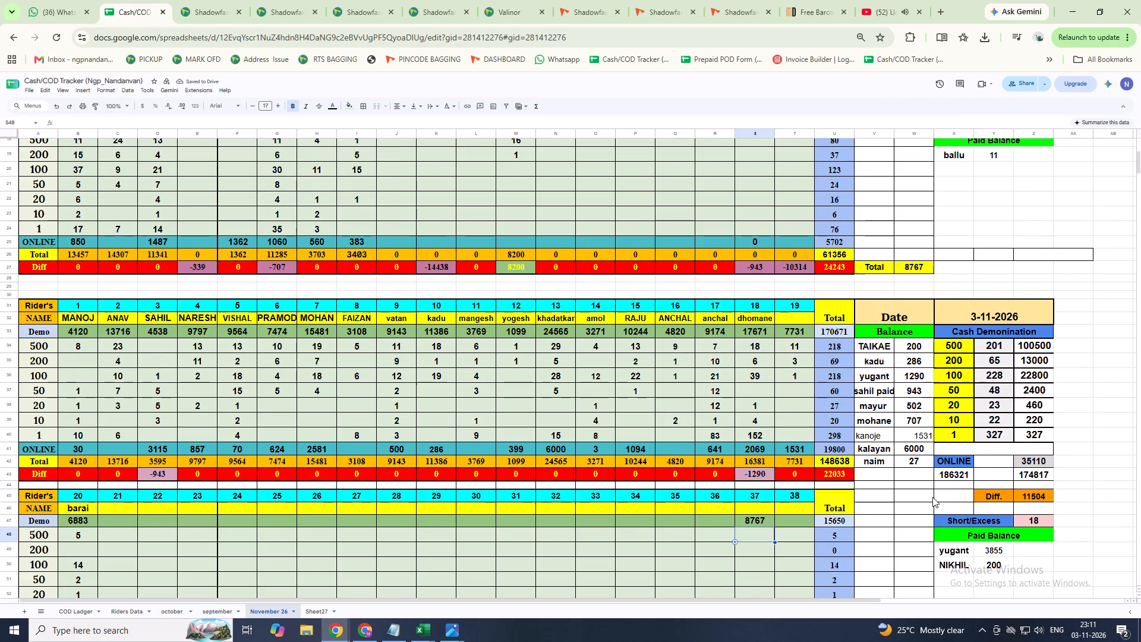
pyautogui.scroll(2, 934, 499)
pyautogui.scroll(-1, 934, 499)
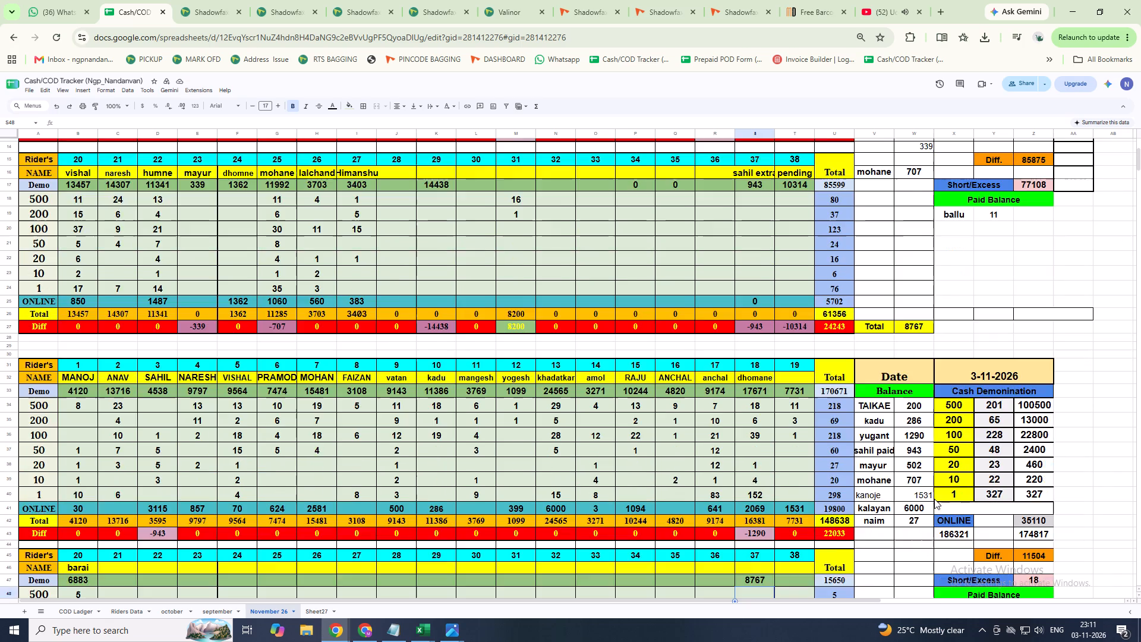
pyautogui.scroll(-3, 937, 501)
pyautogui.scroll(6, 948, 508)
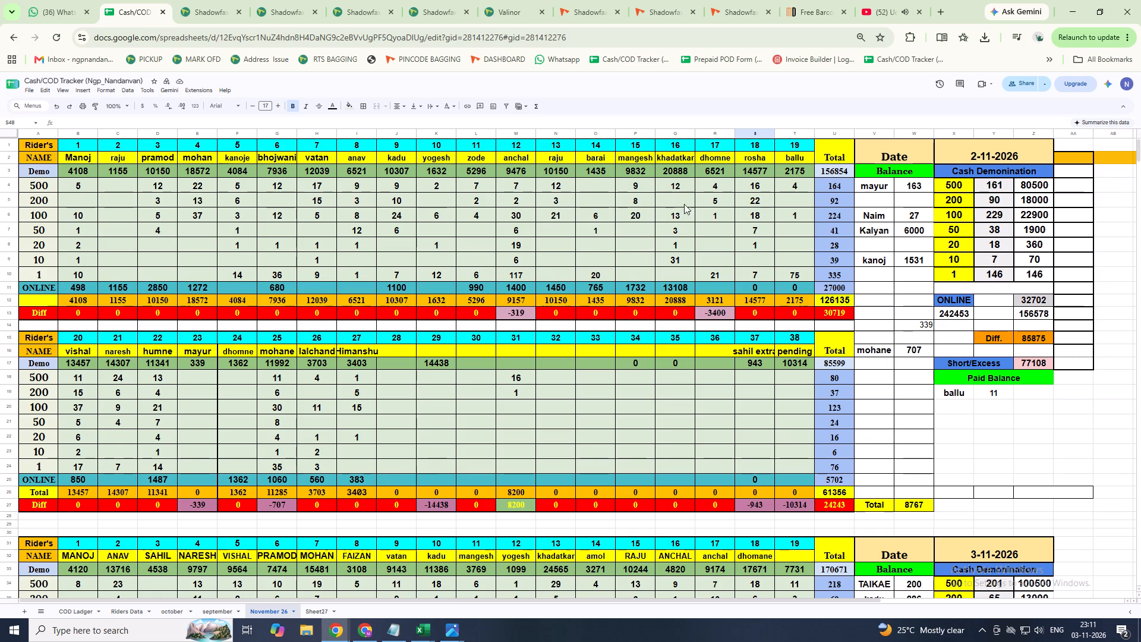
pyautogui.scroll(-3, 878, 383)
pyautogui.scroll(1, 896, 428)
pyautogui.scroll(-2, 894, 424)
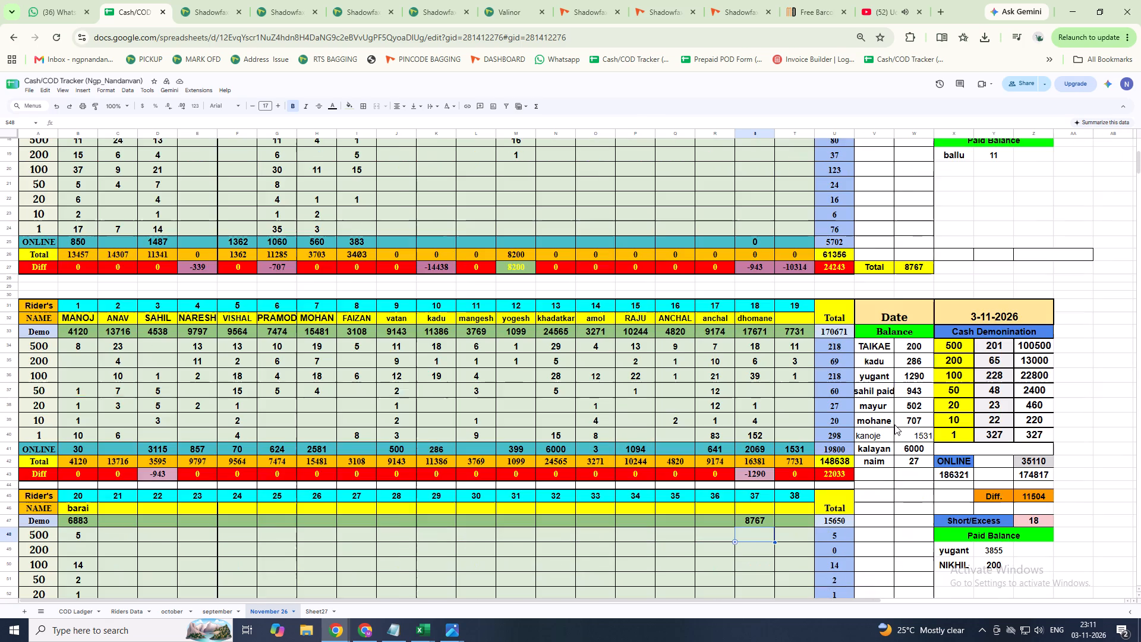
pyautogui.scroll(-1, 893, 426)
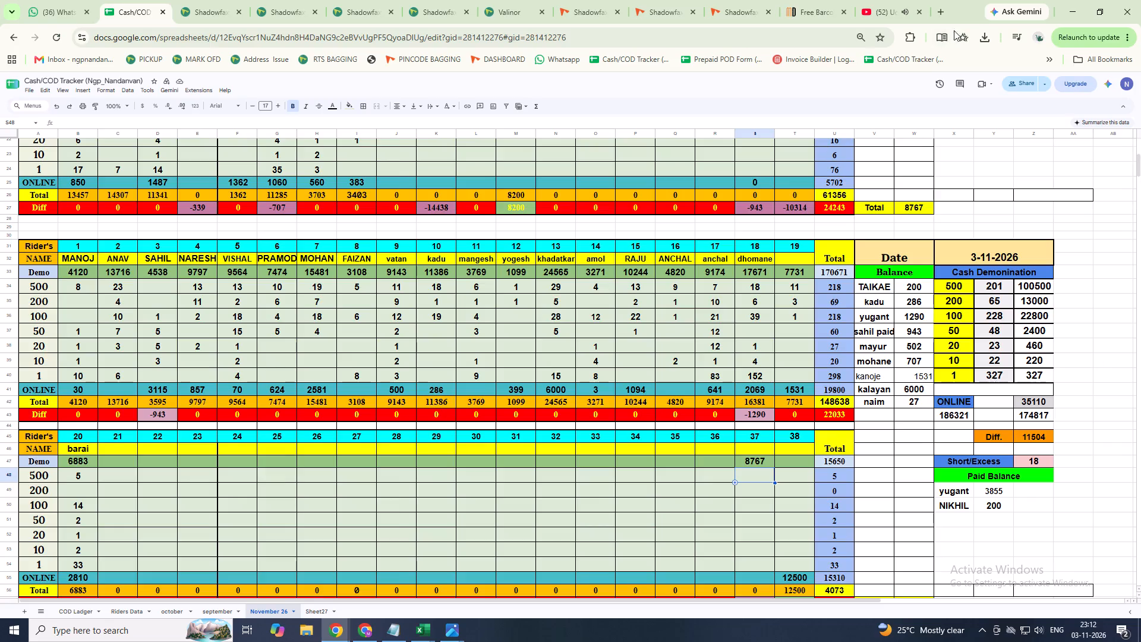
# Switch to the Shadowfax portal, list the runsheets in OFD and open the closure of runsheet 263624477.
pyautogui.click(198, 7)
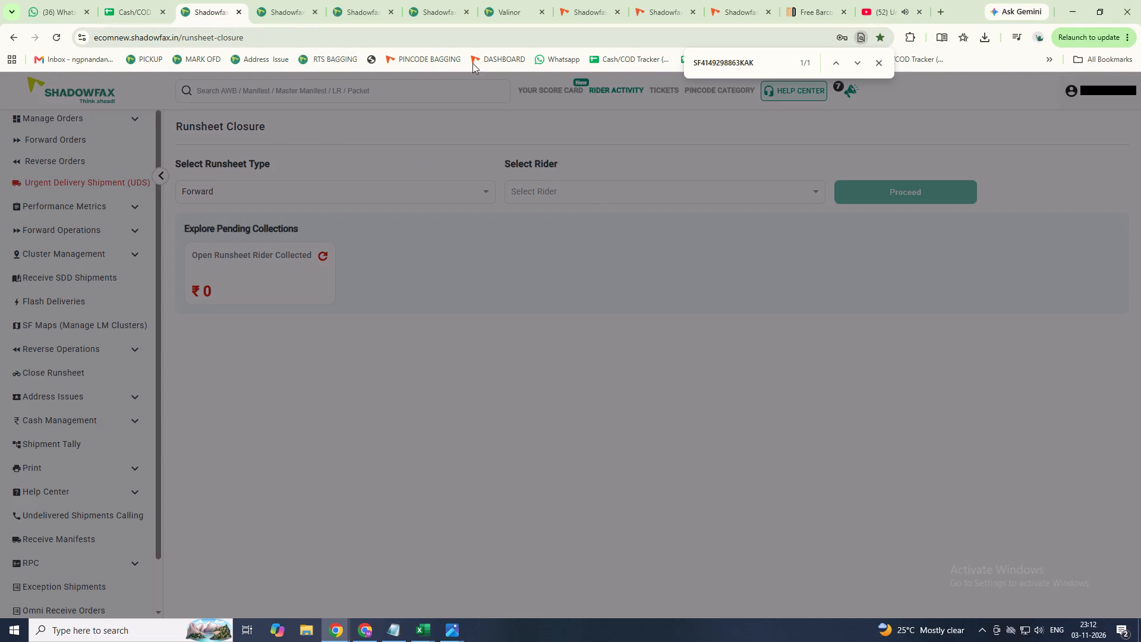
pyautogui.click(286, 7)
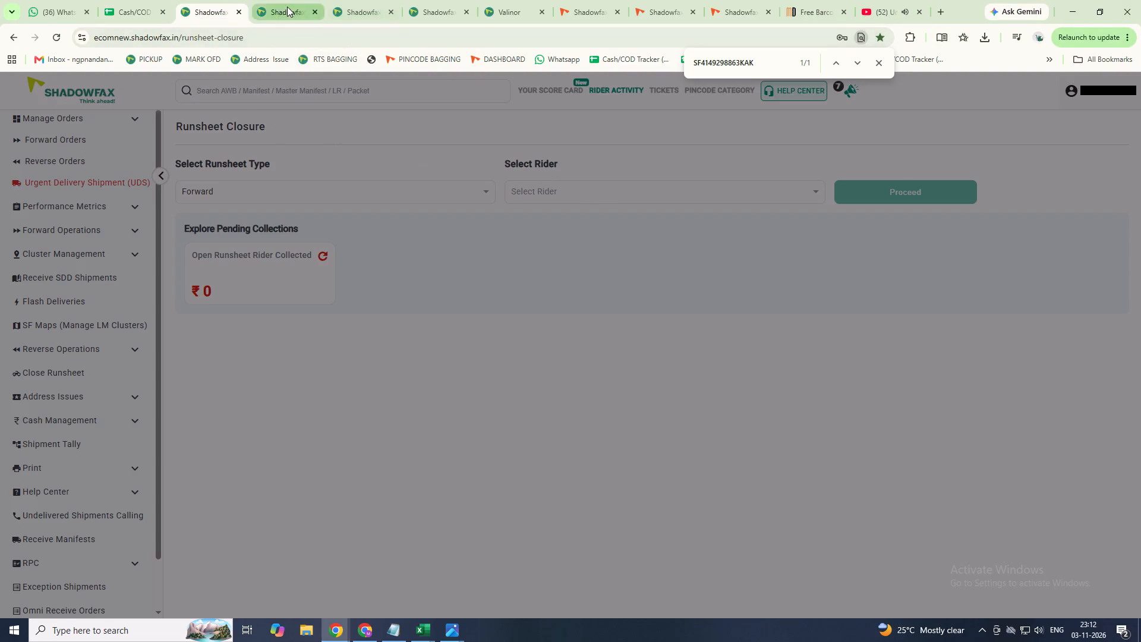
pyautogui.click(48, 129)
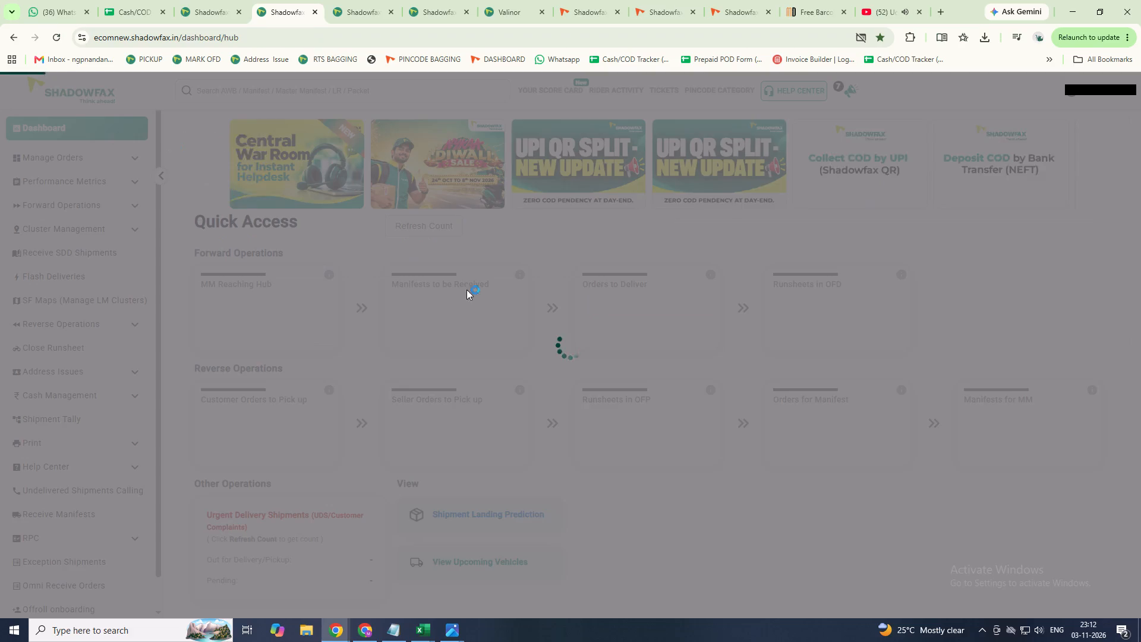
pyautogui.click(839, 292)
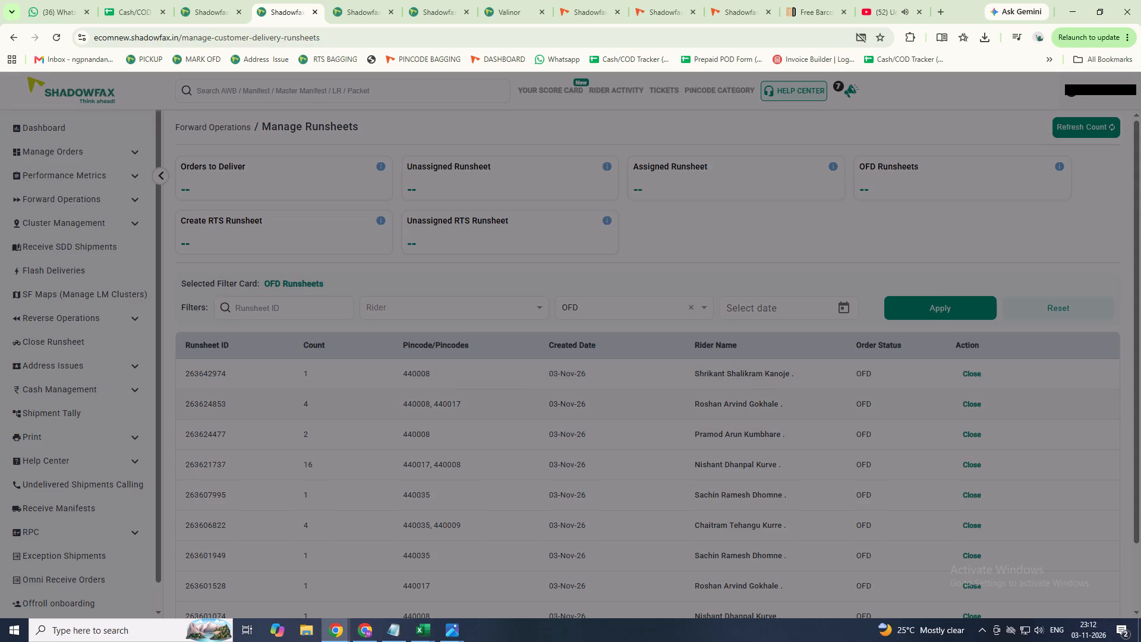
pyautogui.click(961, 434)
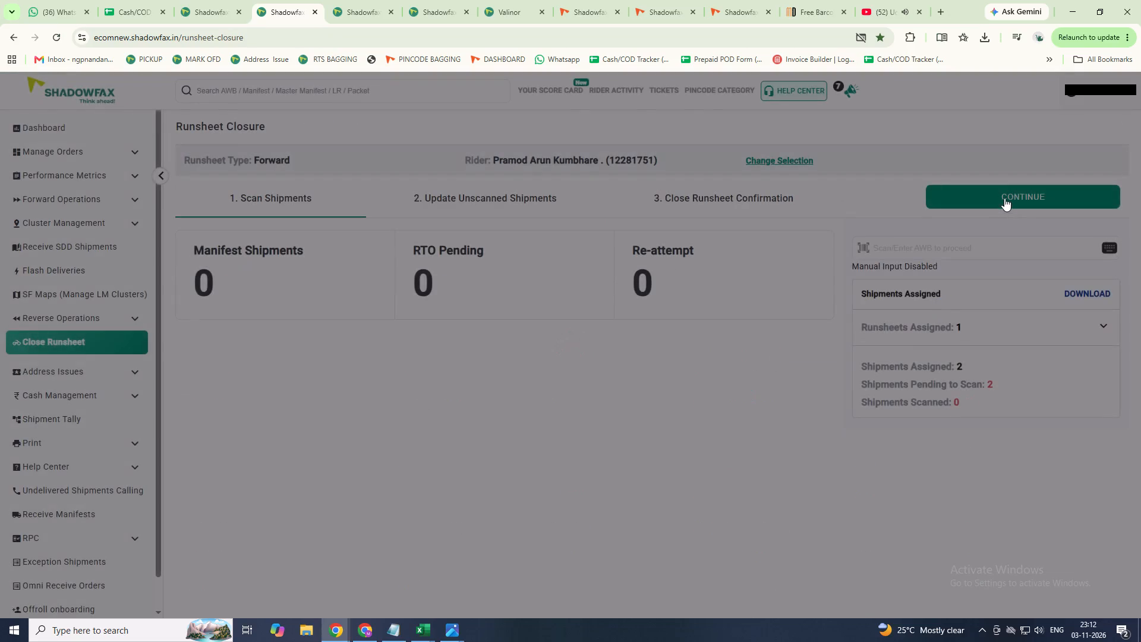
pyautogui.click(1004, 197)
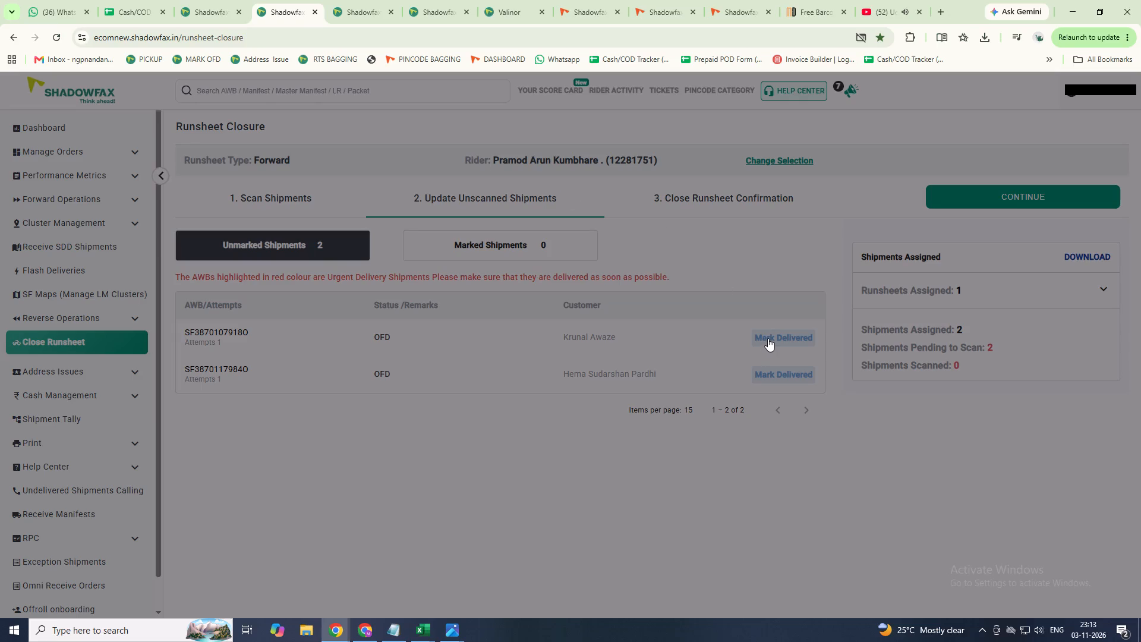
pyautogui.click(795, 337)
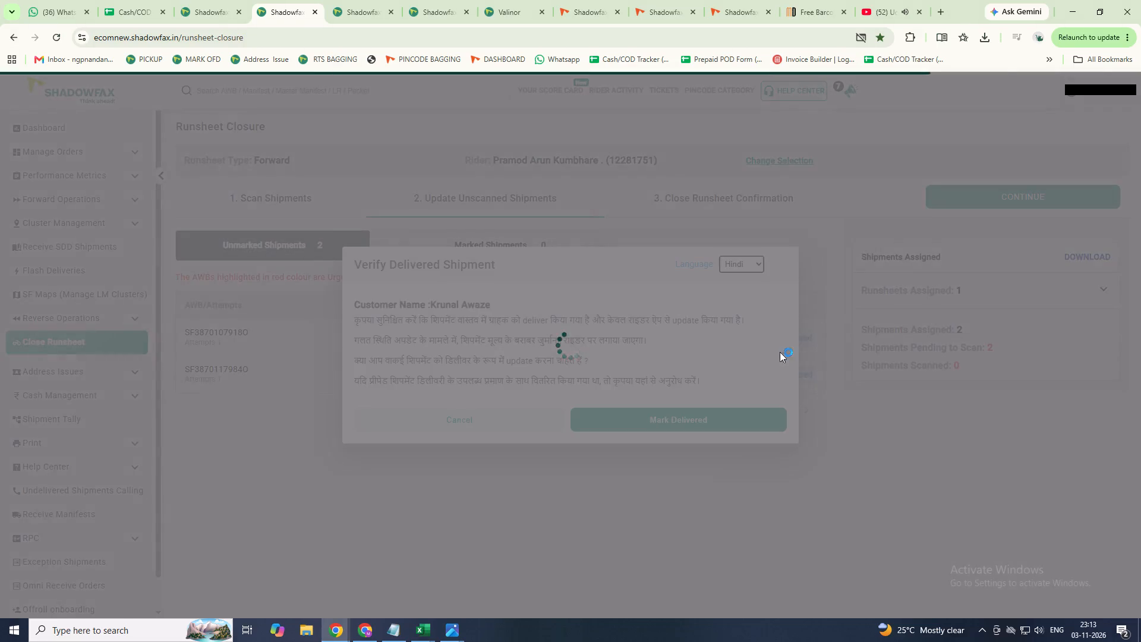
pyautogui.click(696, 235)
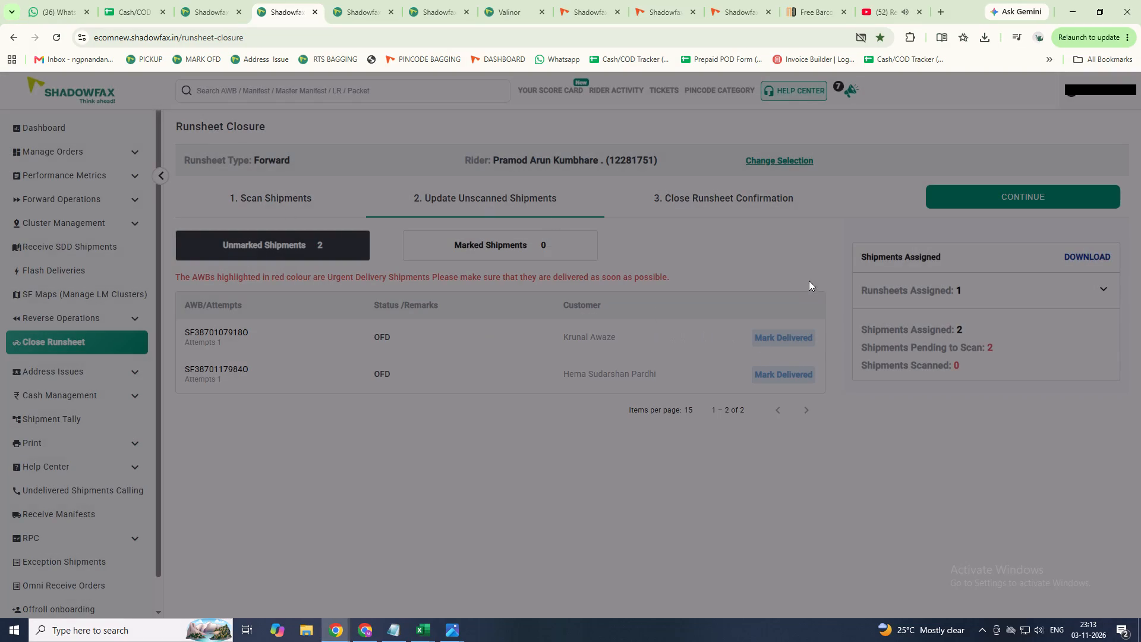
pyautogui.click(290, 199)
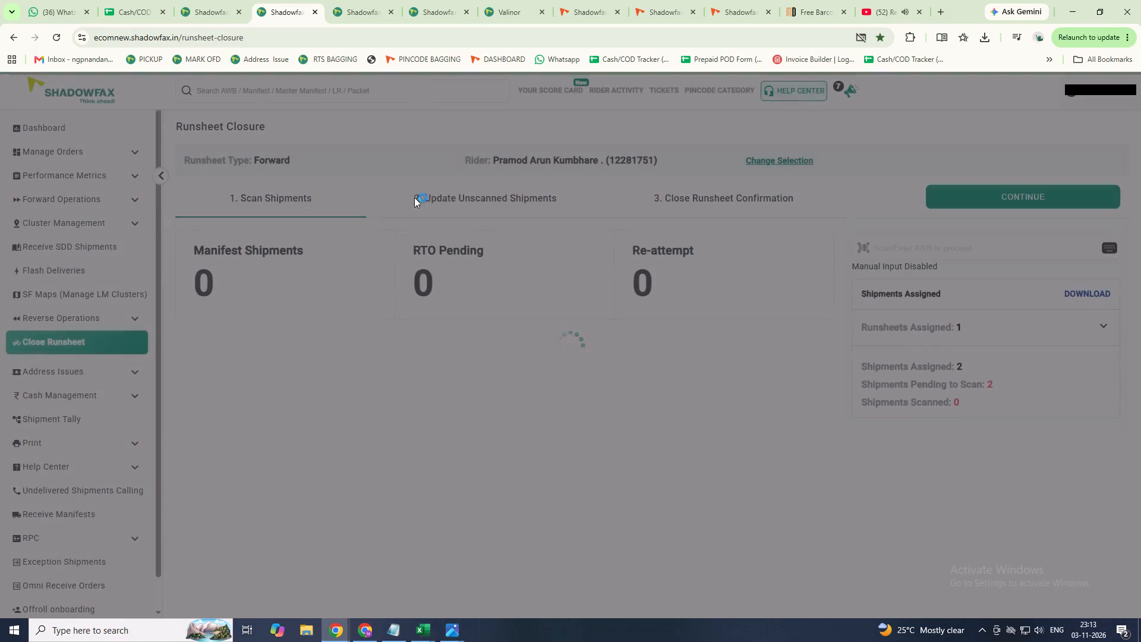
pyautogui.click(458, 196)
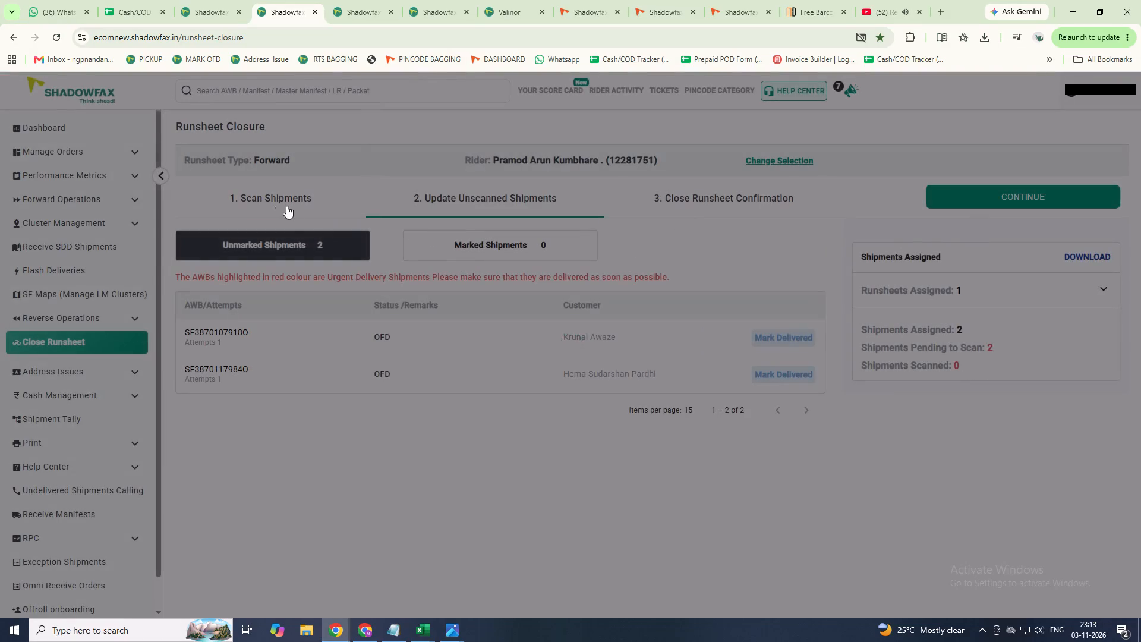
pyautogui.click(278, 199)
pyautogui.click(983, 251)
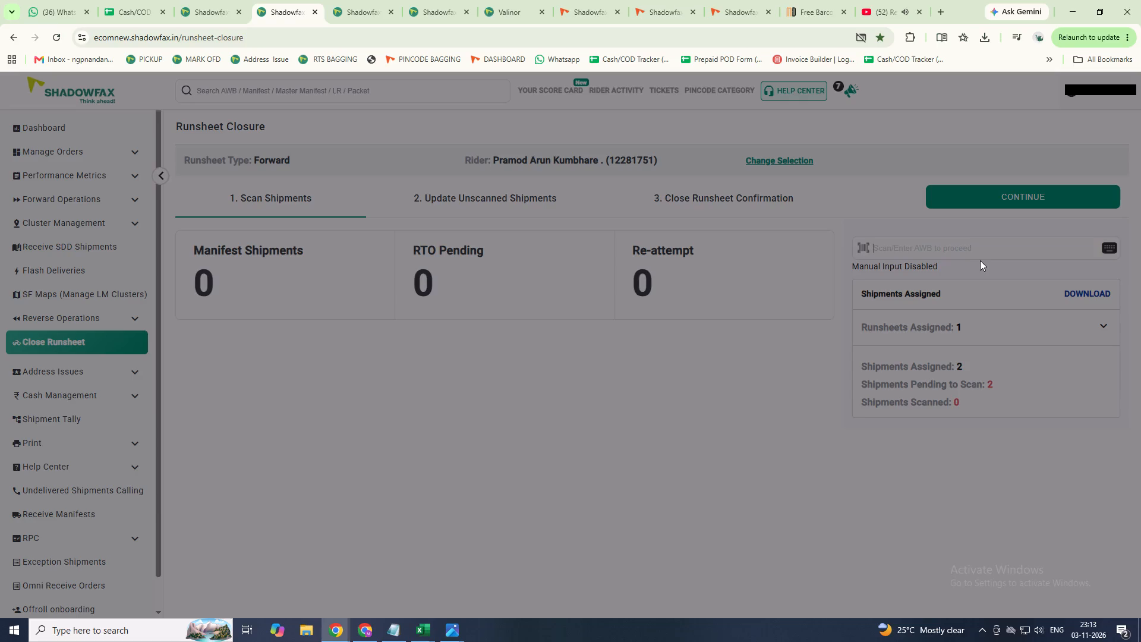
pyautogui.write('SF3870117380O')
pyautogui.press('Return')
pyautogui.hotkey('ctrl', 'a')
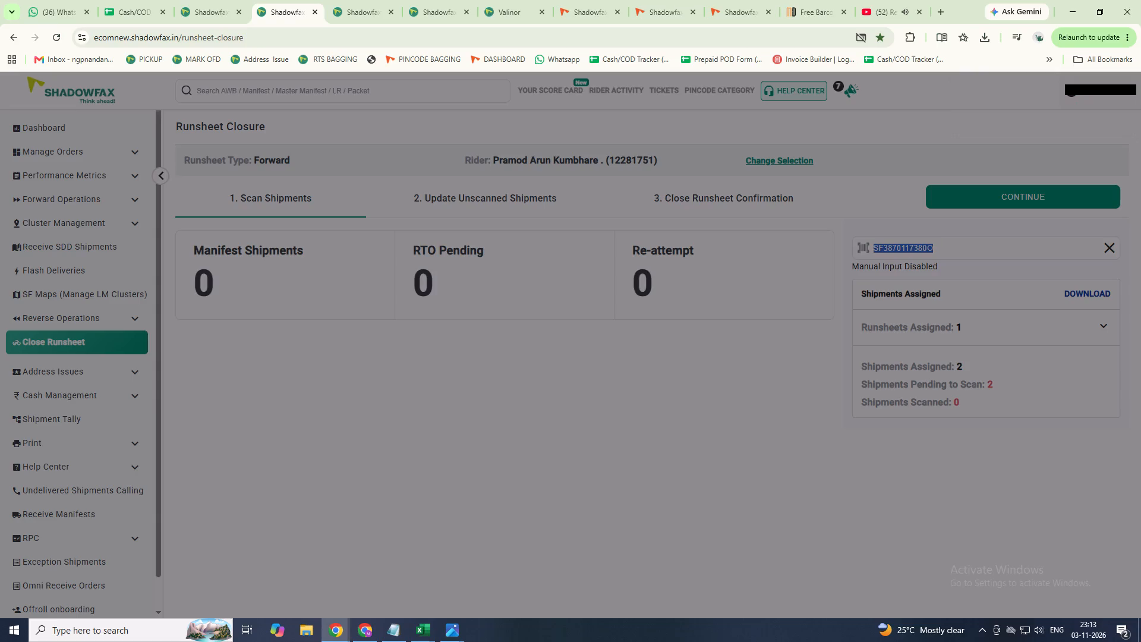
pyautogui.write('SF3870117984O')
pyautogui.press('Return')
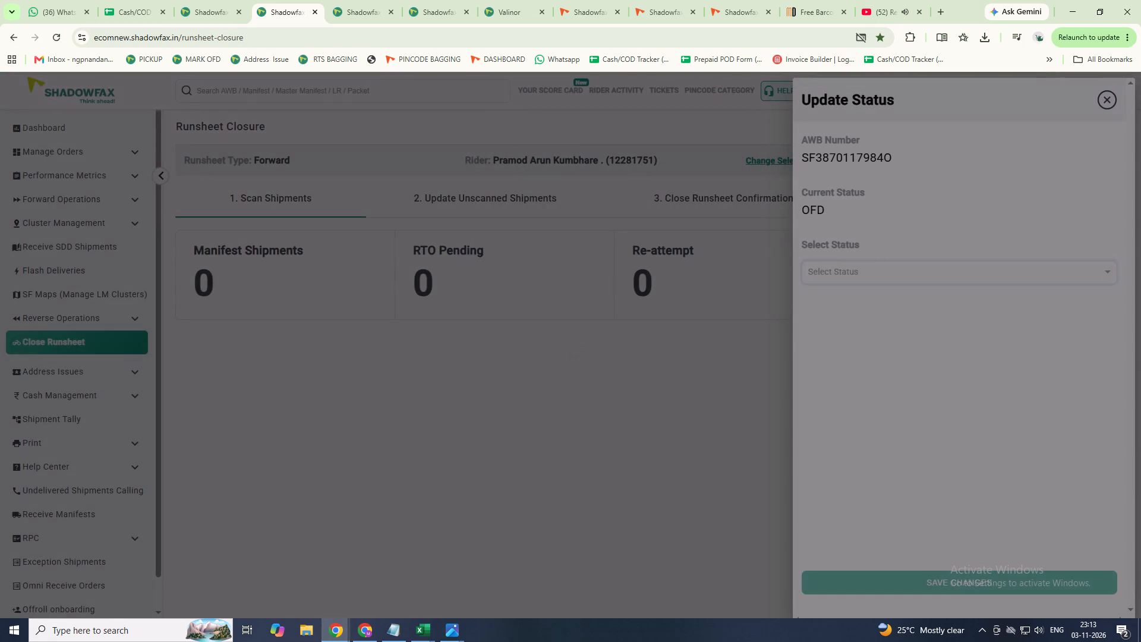
pyautogui.click(1071, 267)
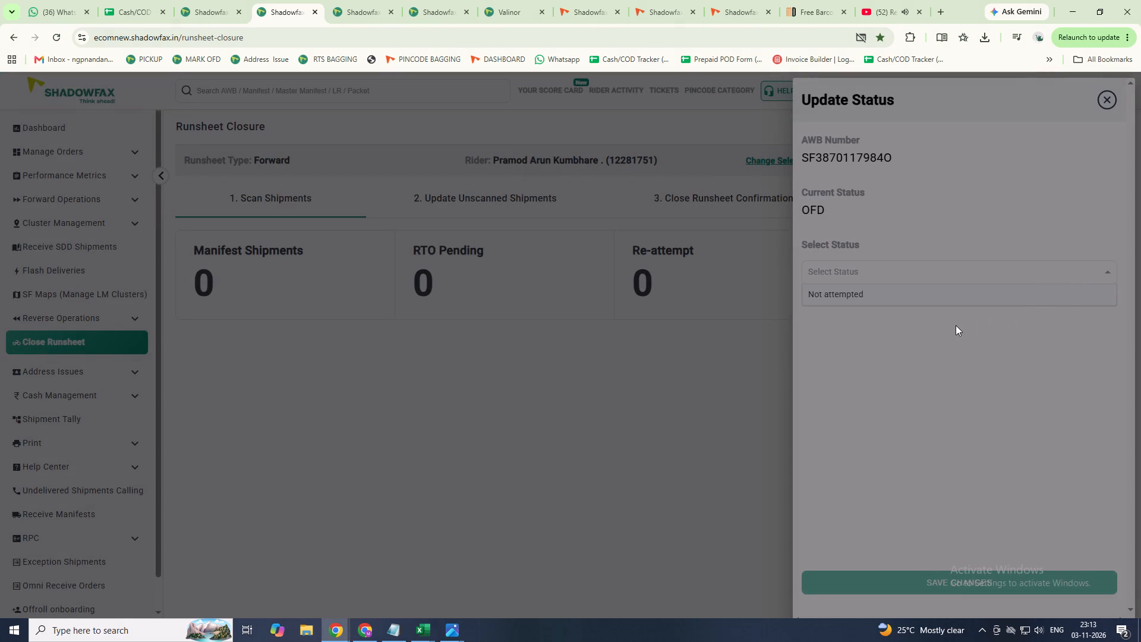
pyautogui.click(929, 297)
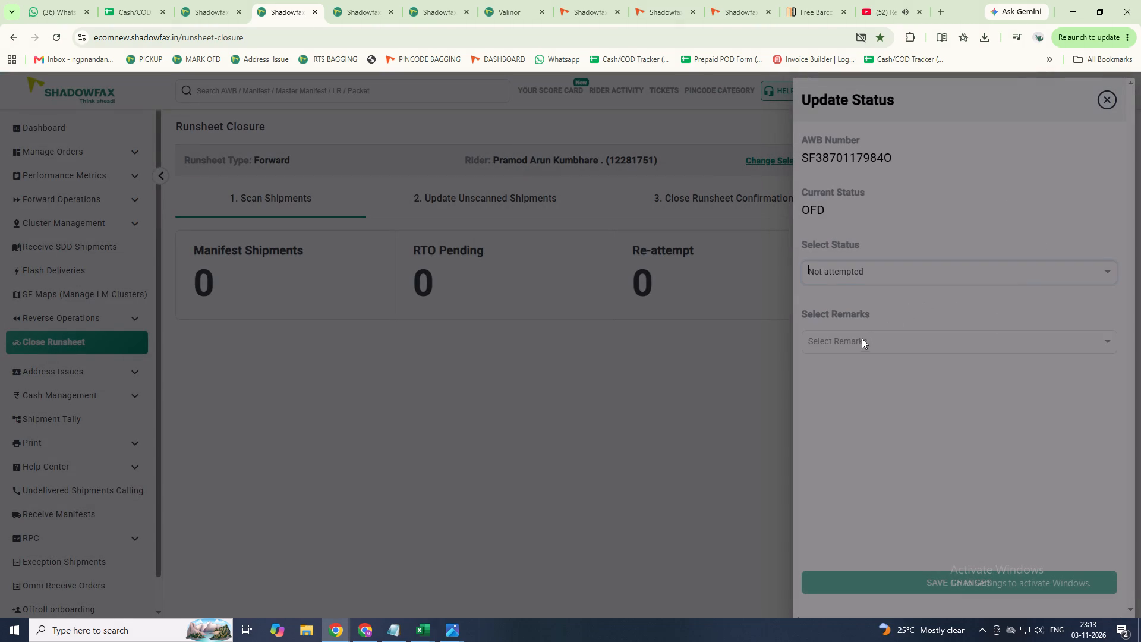
pyautogui.click(861, 341)
pyautogui.click(847, 366)
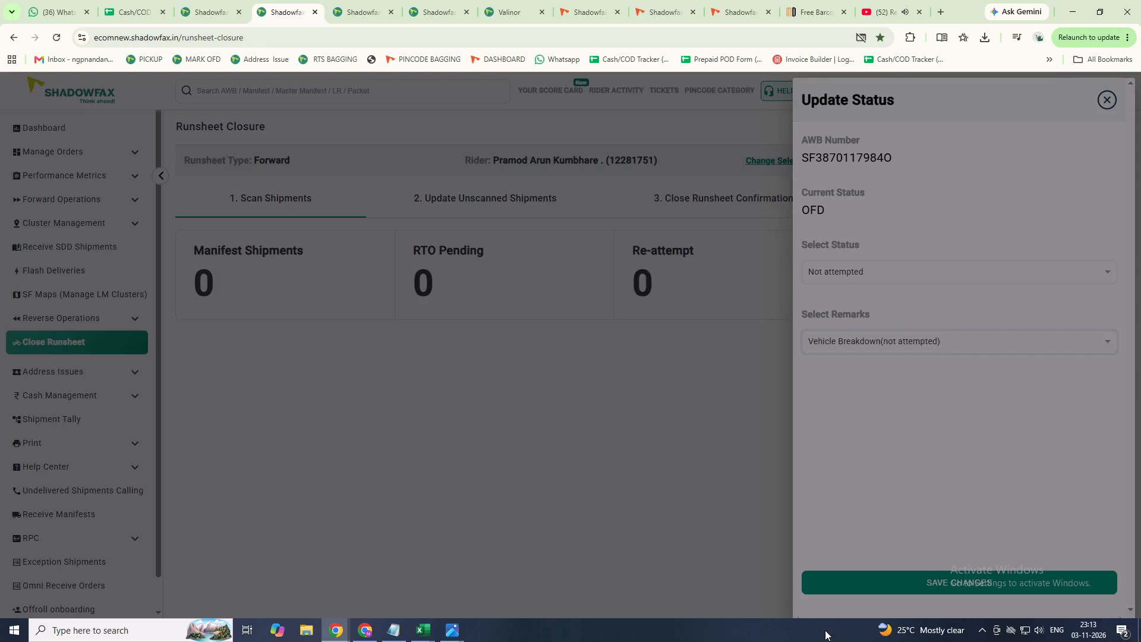
pyautogui.click(837, 582)
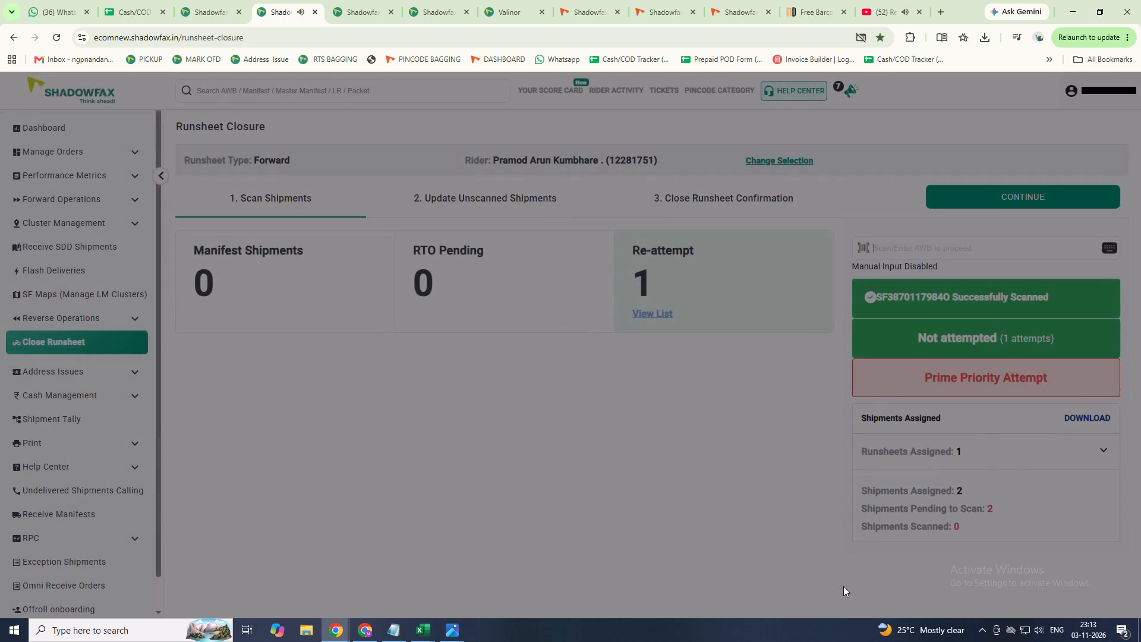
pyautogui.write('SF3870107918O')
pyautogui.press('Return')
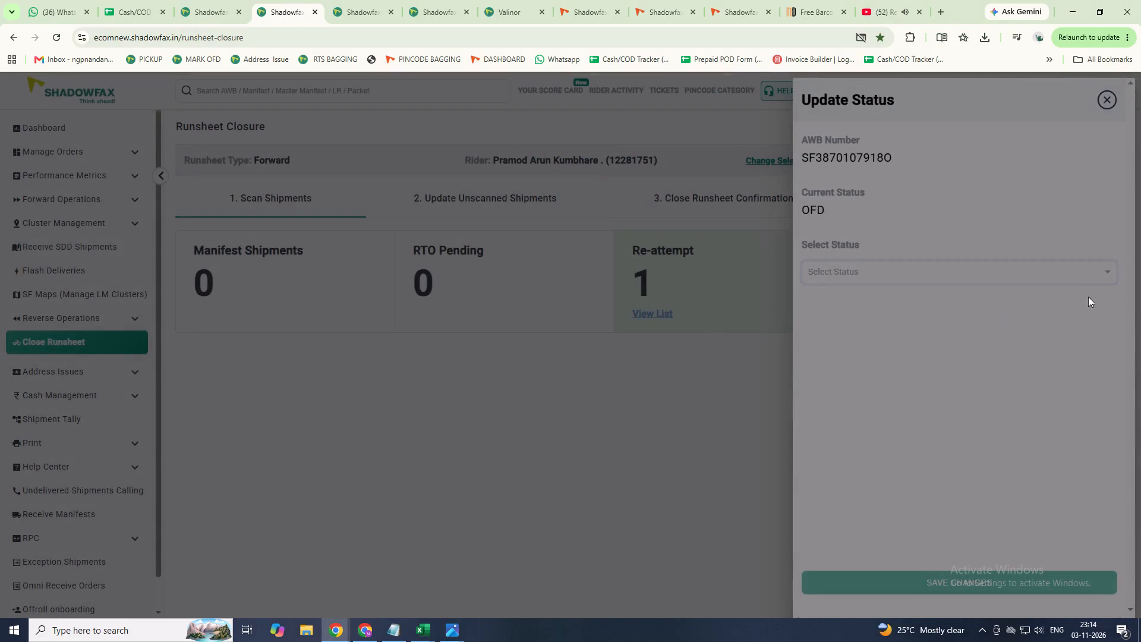
pyautogui.click(1081, 258)
pyautogui.click(1085, 267)
pyautogui.click(858, 287)
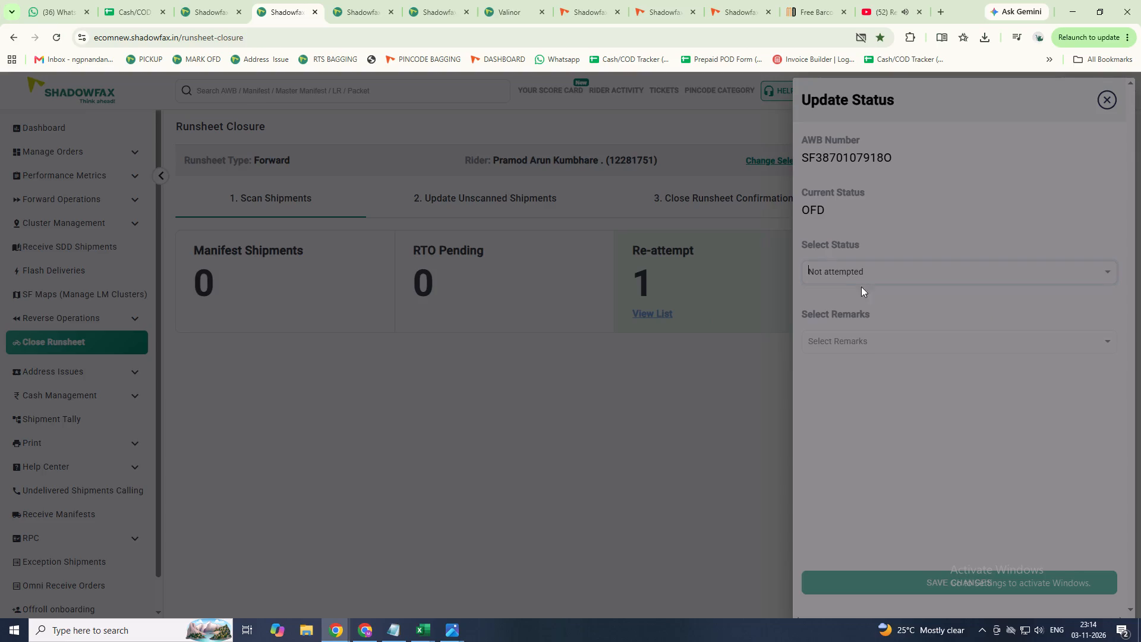
pyautogui.click(1105, 341)
pyautogui.click(840, 357)
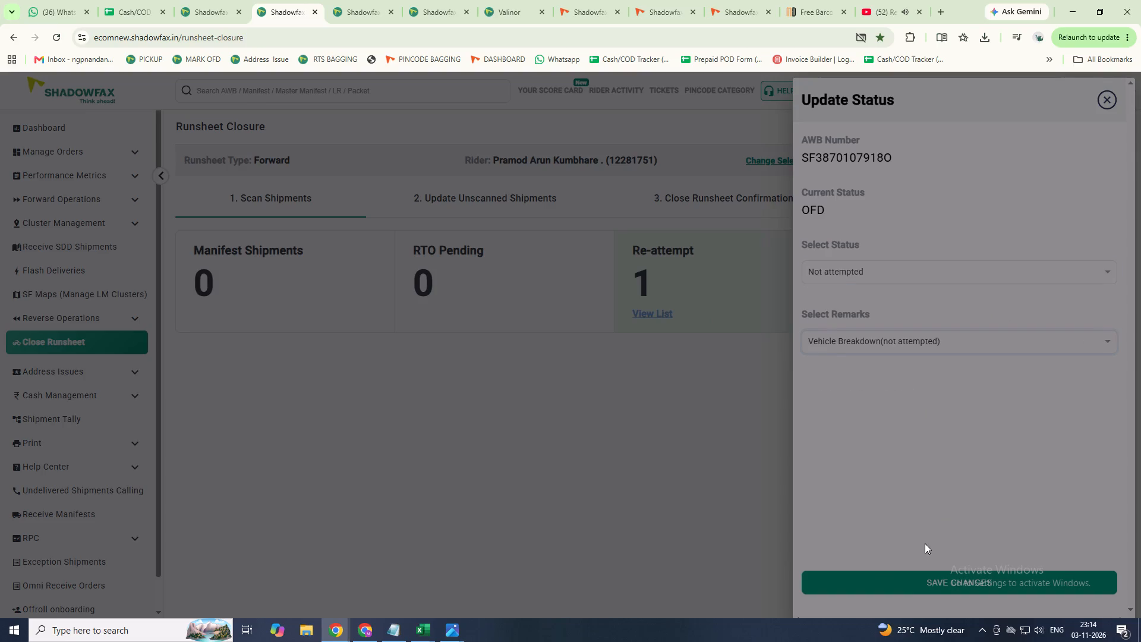
pyautogui.click(875, 577)
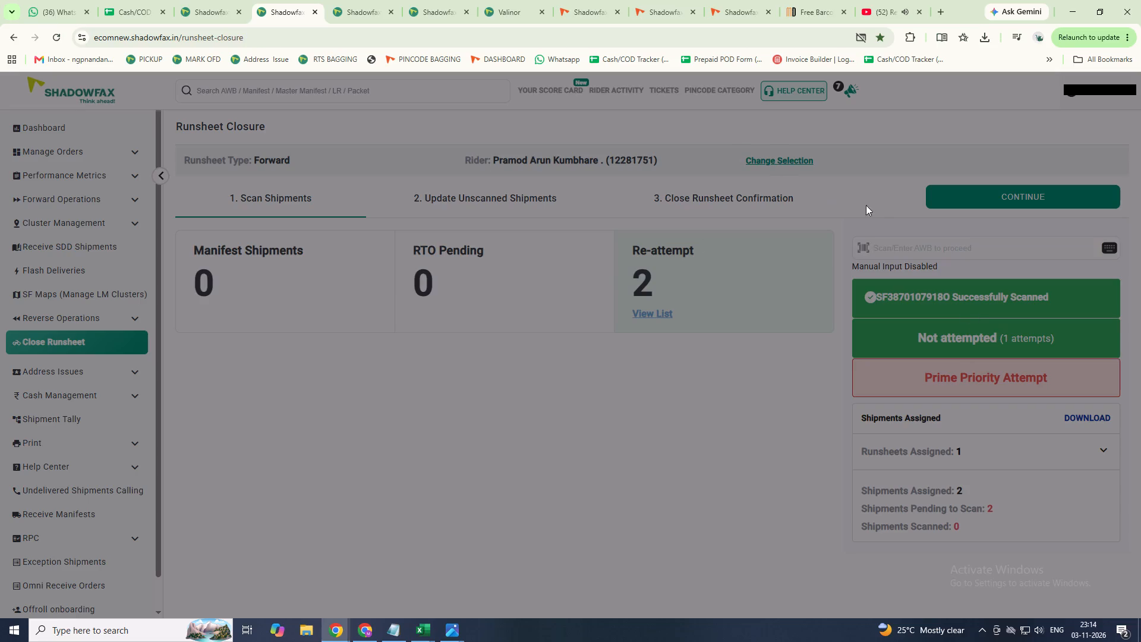
# Proceed to the closure confirmation, mark the rider's cash as collected and close the runsheet.
pyautogui.click(956, 196)
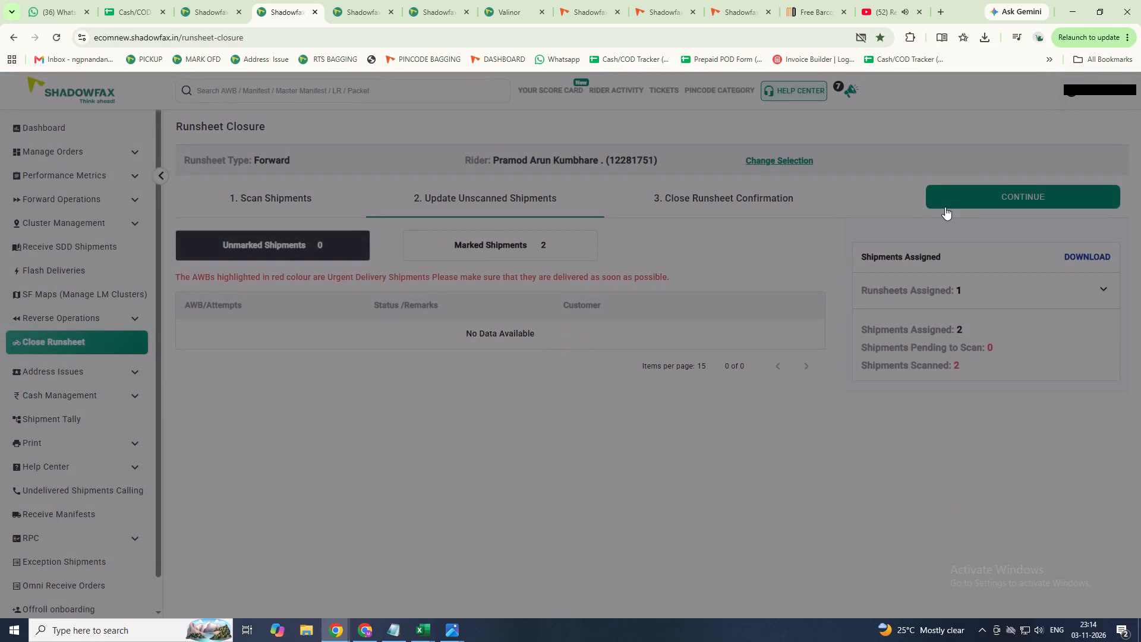
pyautogui.click(936, 199)
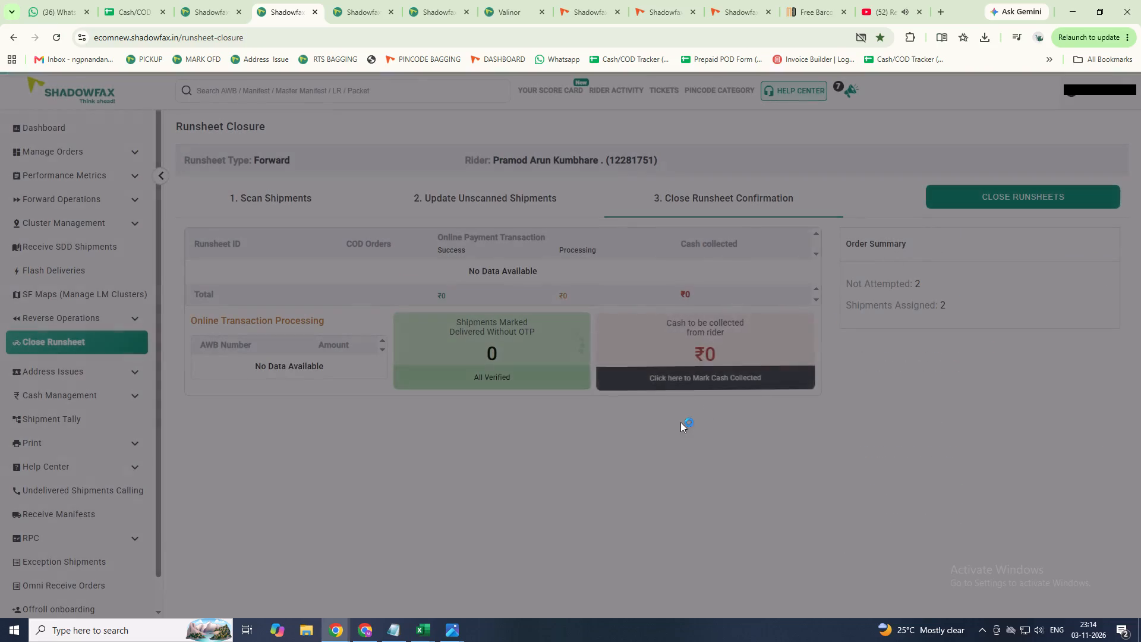
pyautogui.click(694, 370)
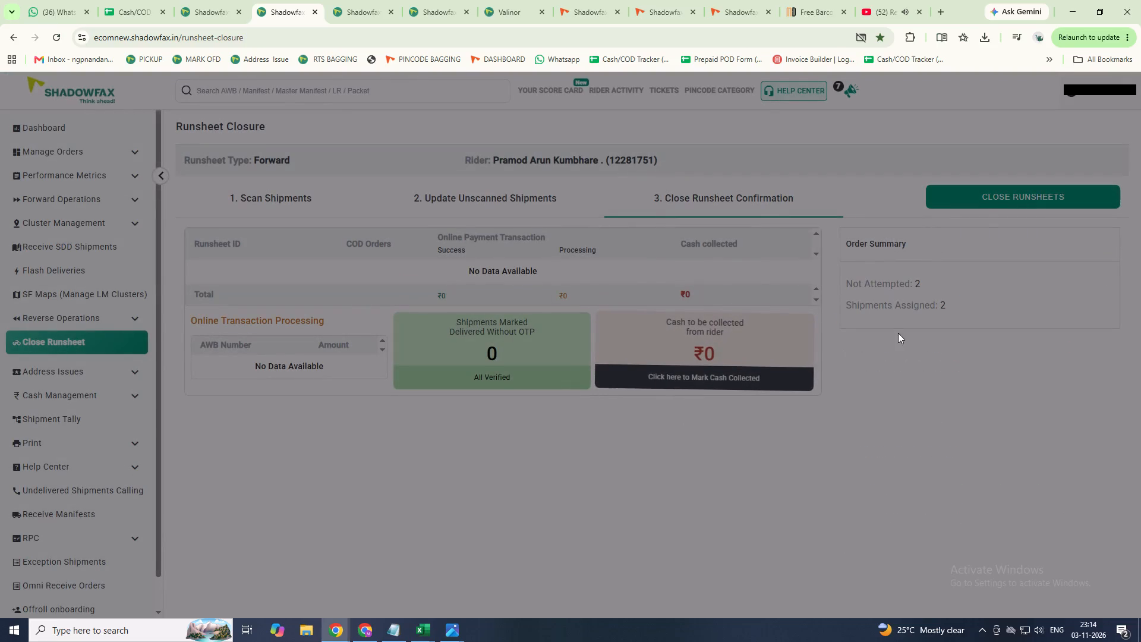
pyautogui.click(985, 191)
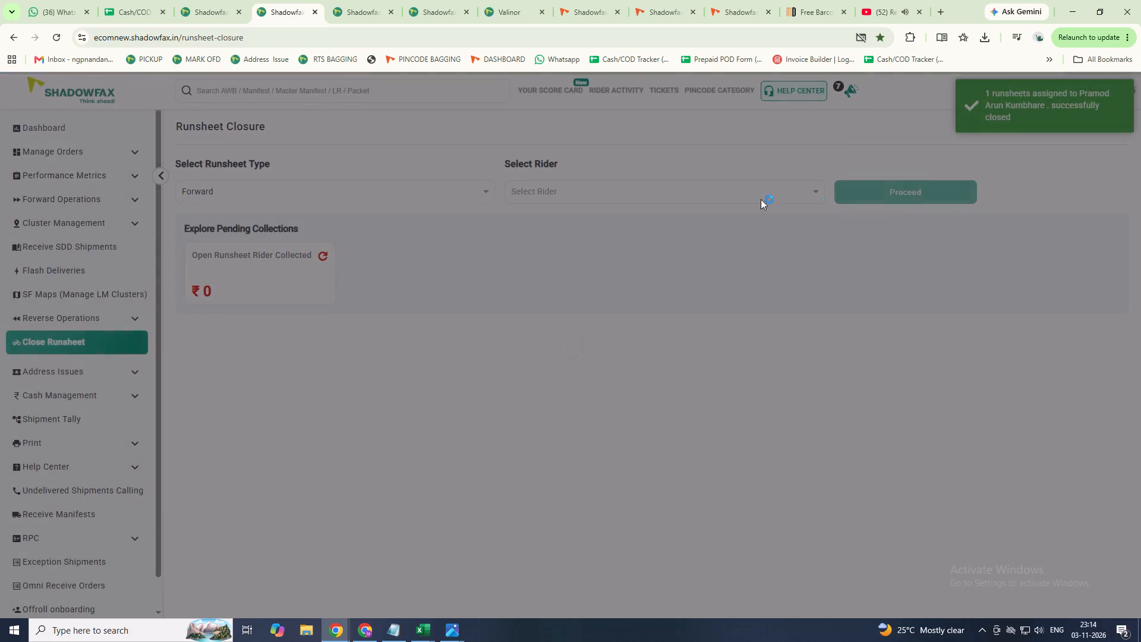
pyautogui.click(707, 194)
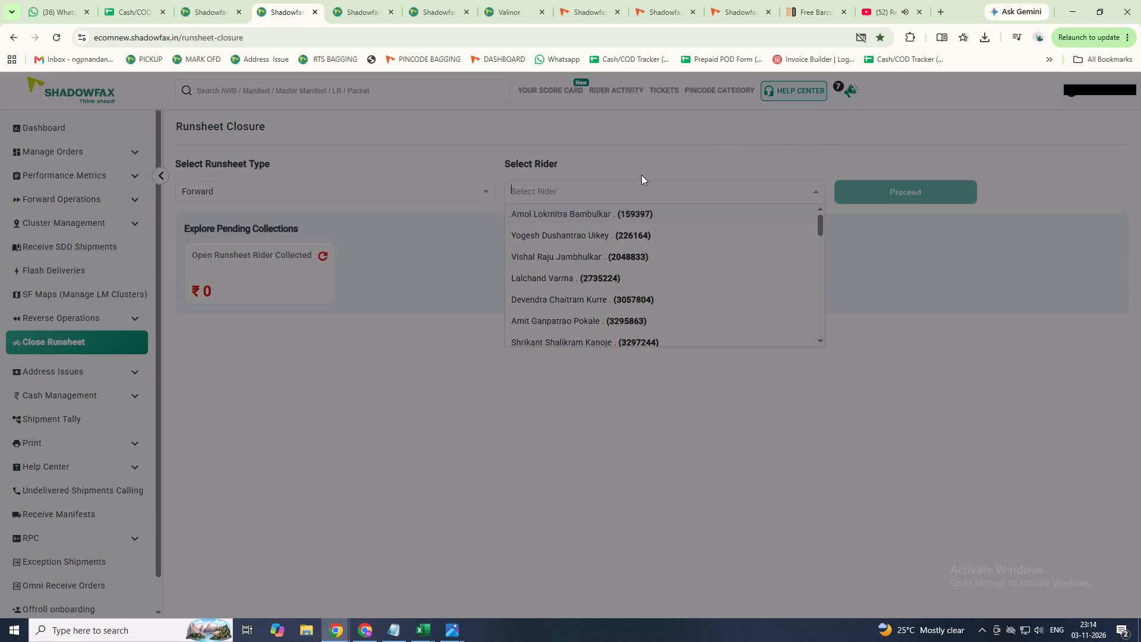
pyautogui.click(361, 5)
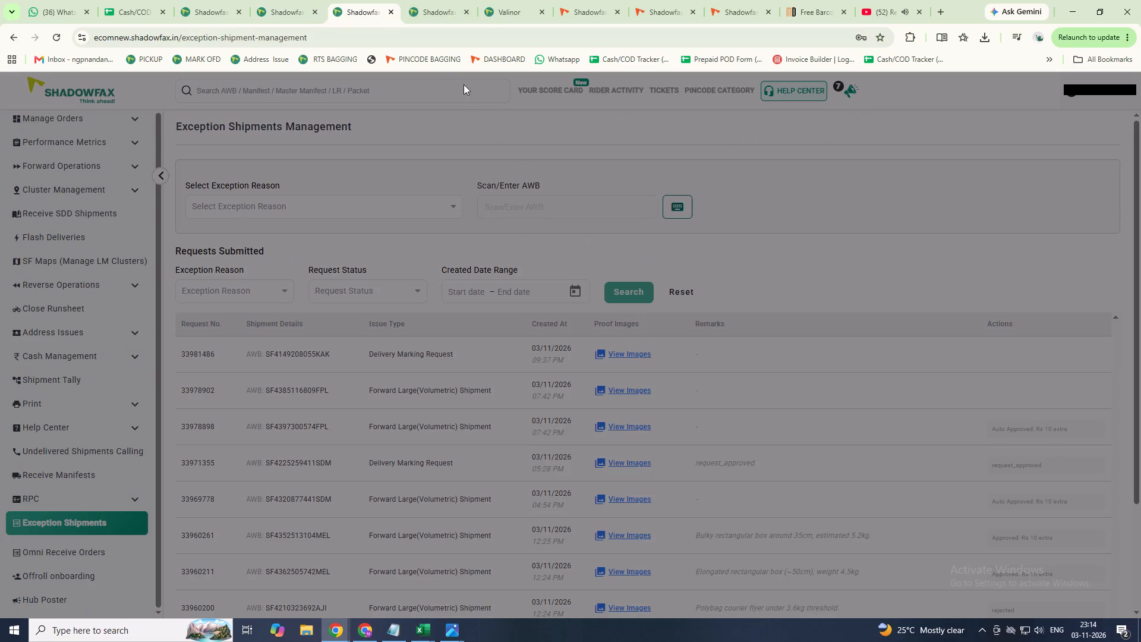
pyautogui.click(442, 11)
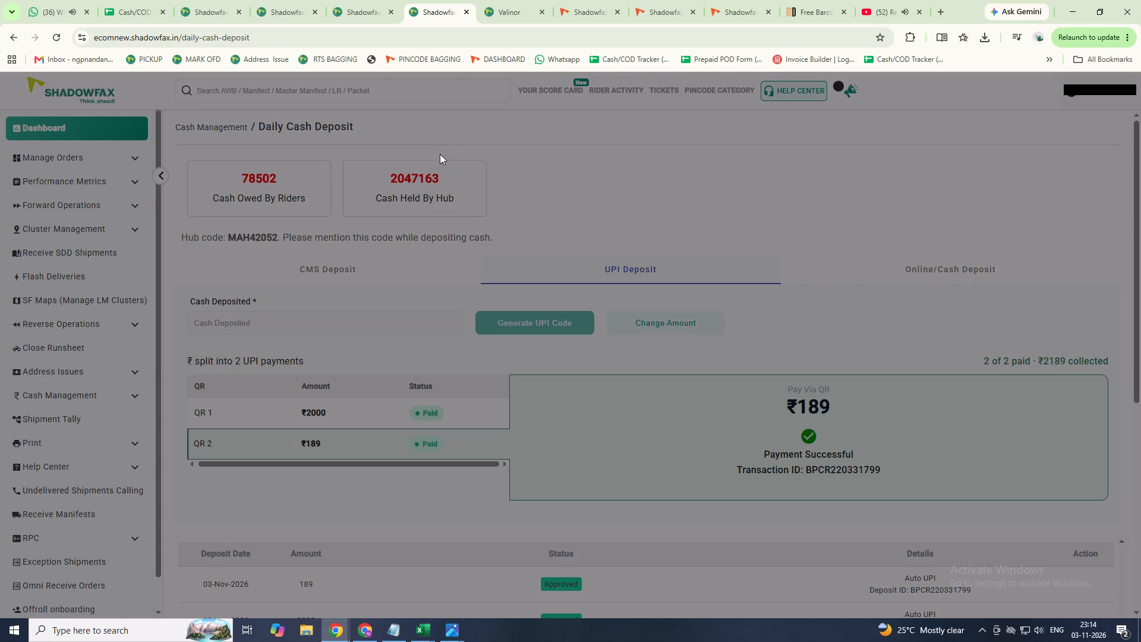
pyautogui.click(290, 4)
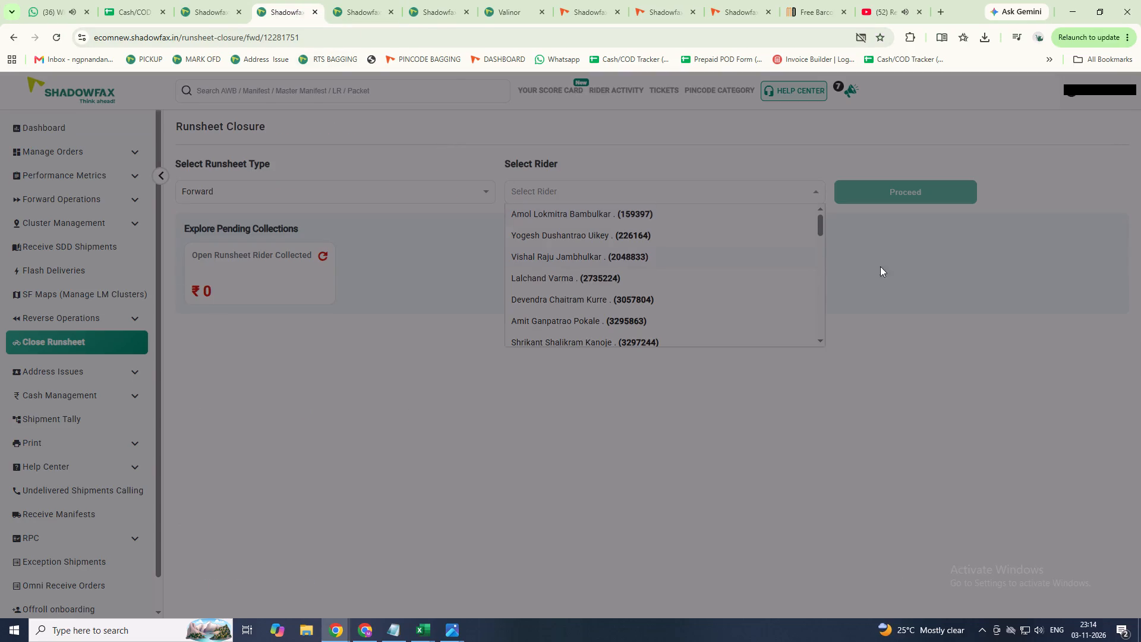
# Open the list of forward runsheets in OFD from the hub dashboard in the other runsheet closure browser tab.
pyautogui.click(219, 13)
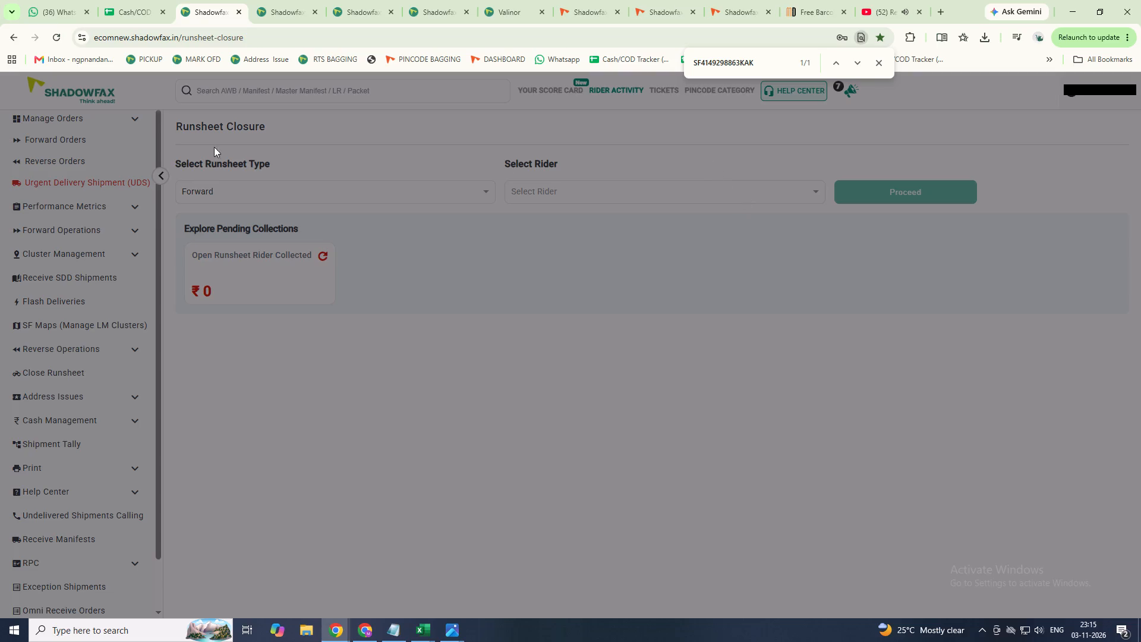
pyautogui.click(71, 117)
pyautogui.click(81, 118)
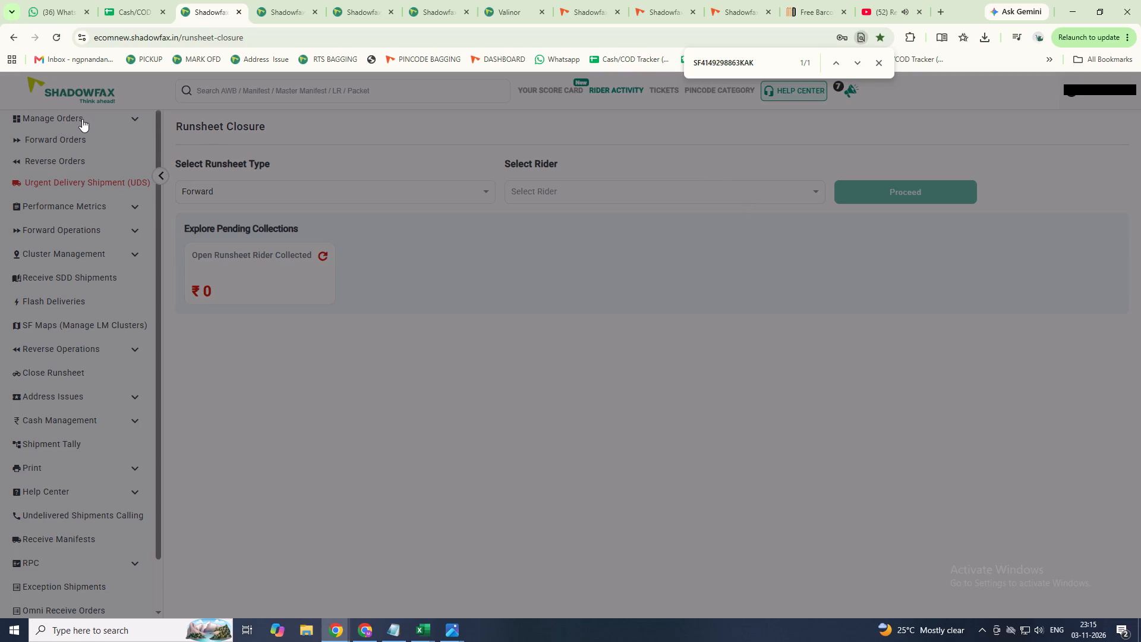
pyautogui.click(82, 119)
pyautogui.click(93, 110)
pyautogui.click(99, 112)
pyautogui.click(98, 107)
pyautogui.doubleClick(27, 117)
pyautogui.scroll(4, 70, 146)
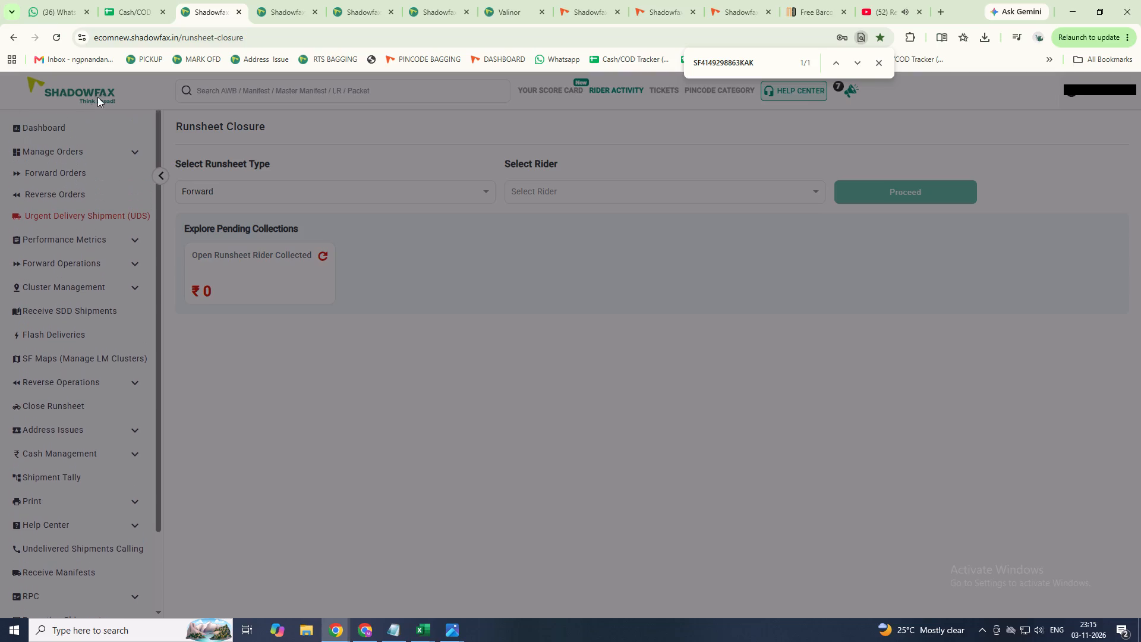
pyautogui.click(51, 128)
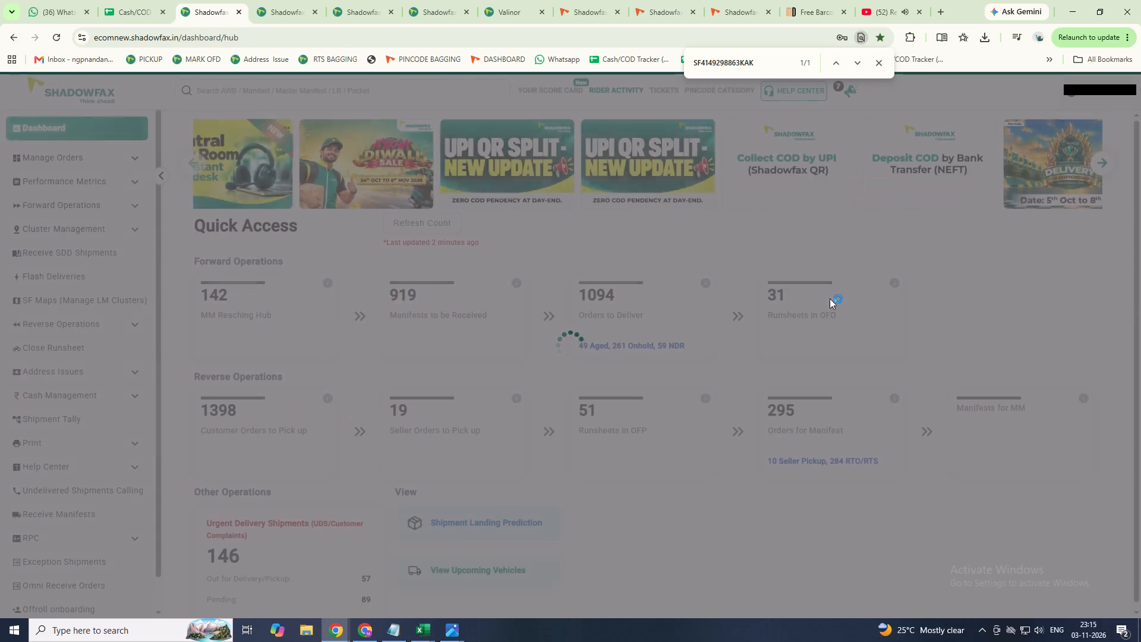
pyautogui.click(814, 316)
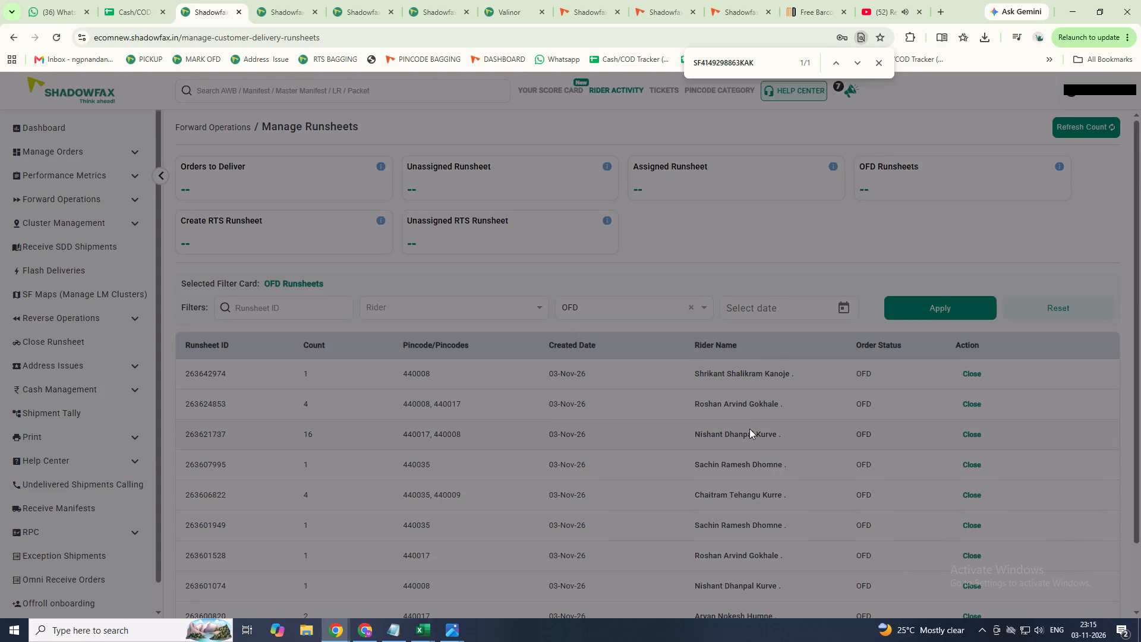
# Go to the second page of OFD runsheets and start the closure of runsheet 263557784.
pyautogui.scroll(-4, 749, 429)
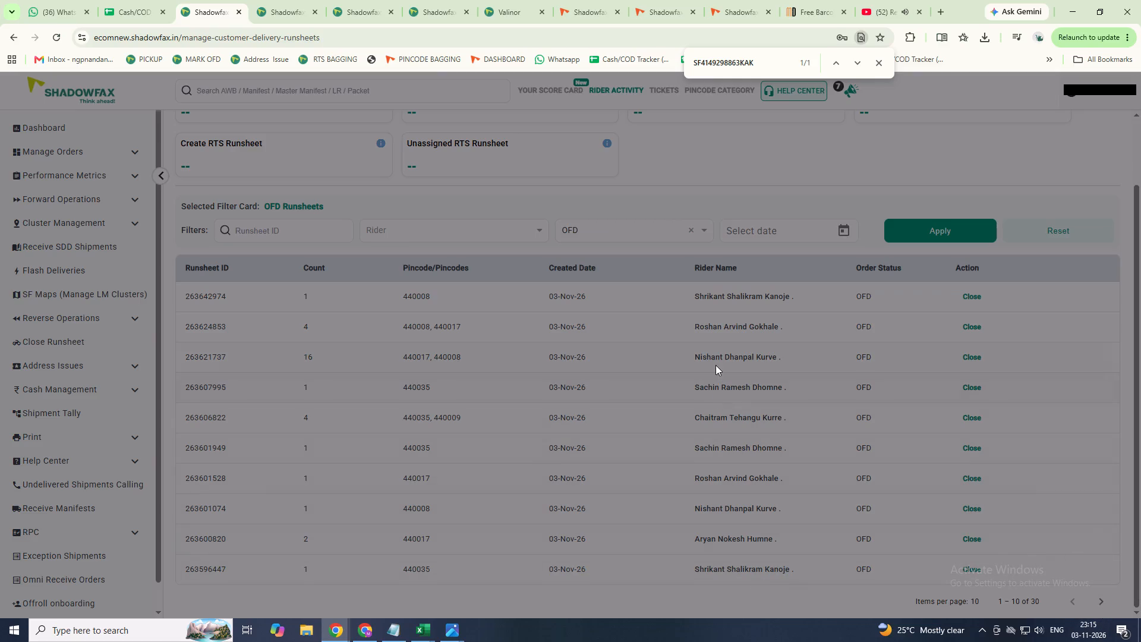
pyautogui.click(1099, 601)
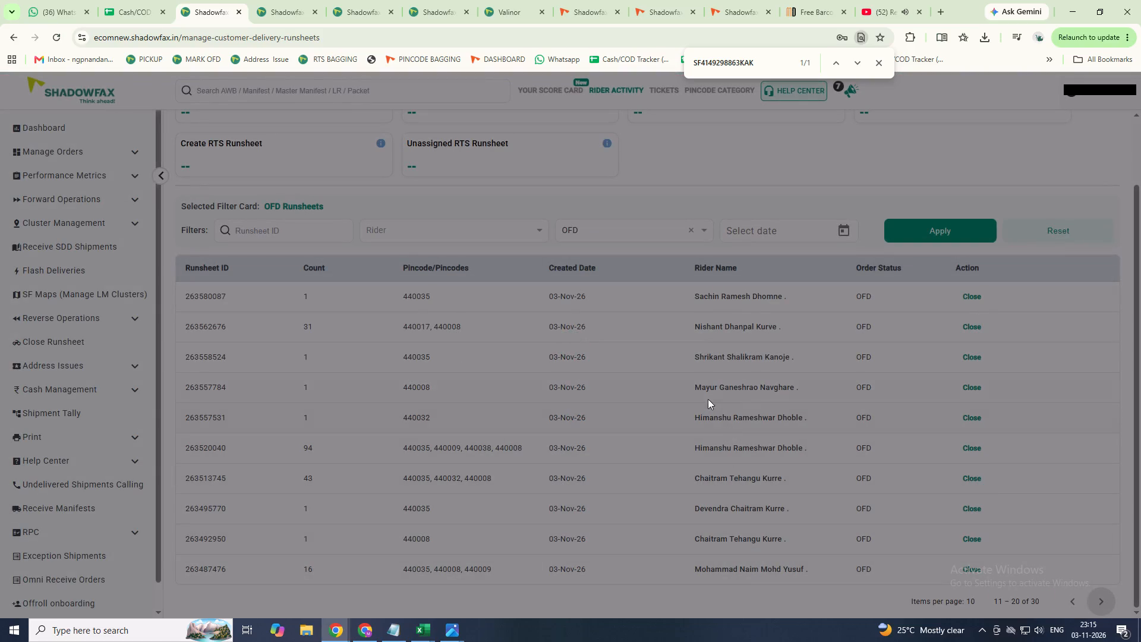
pyautogui.click(975, 389)
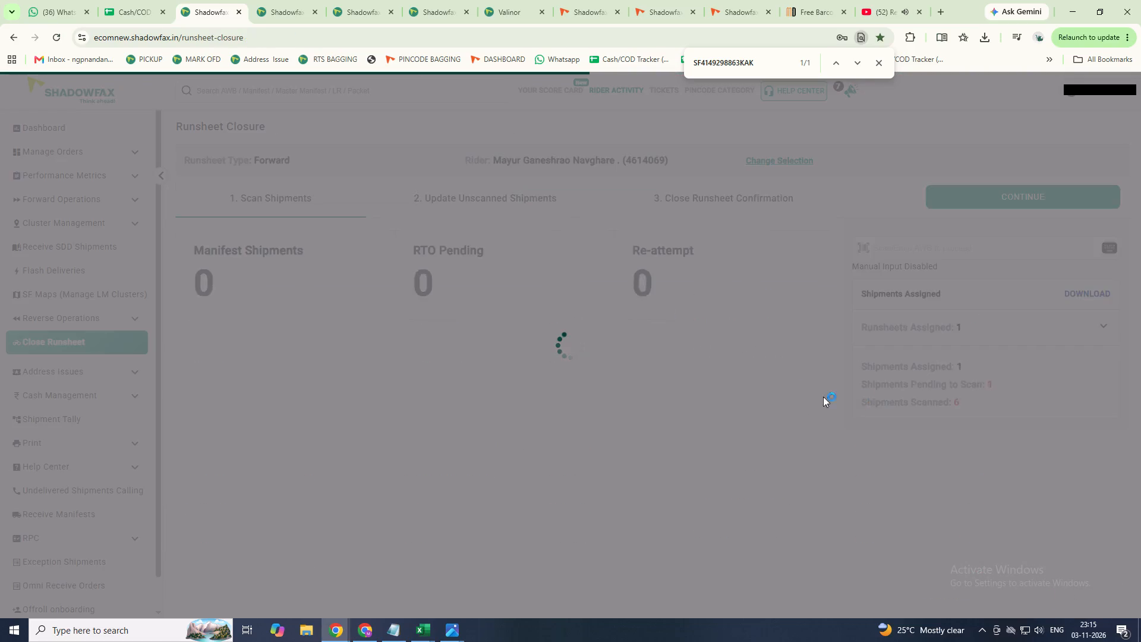
pyautogui.click(991, 199)
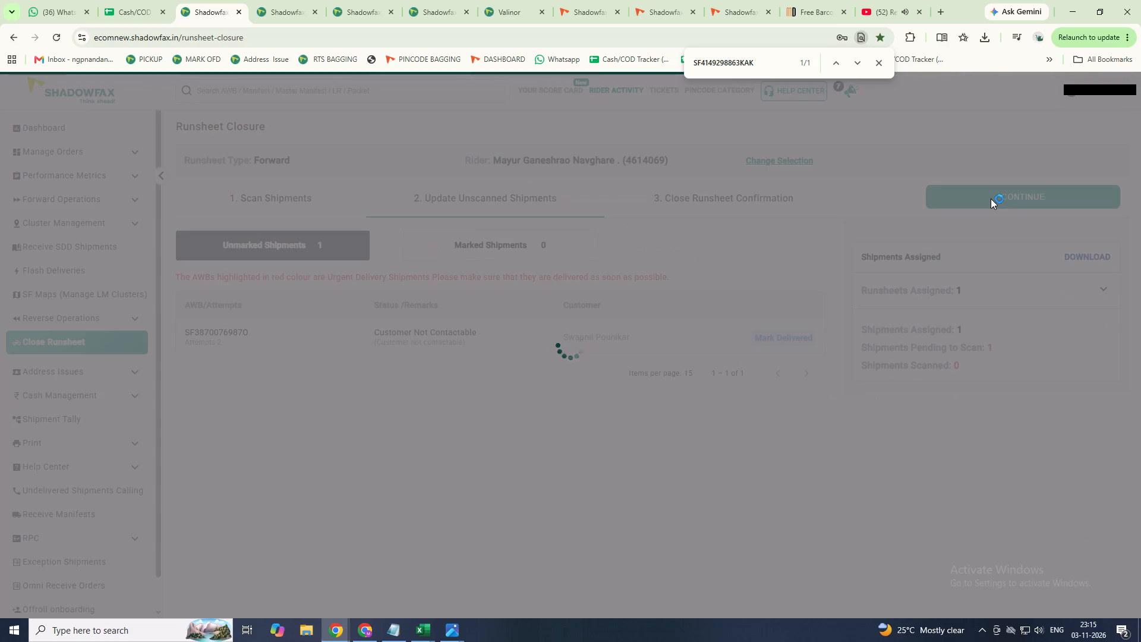
pyautogui.click(991, 199)
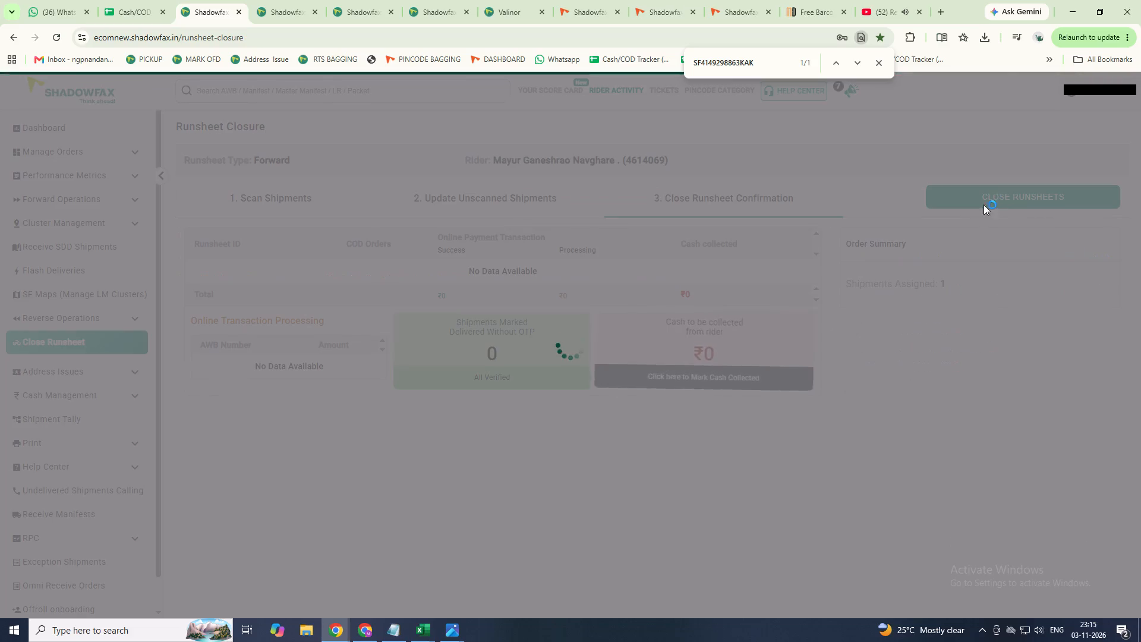
pyautogui.click(294, 200)
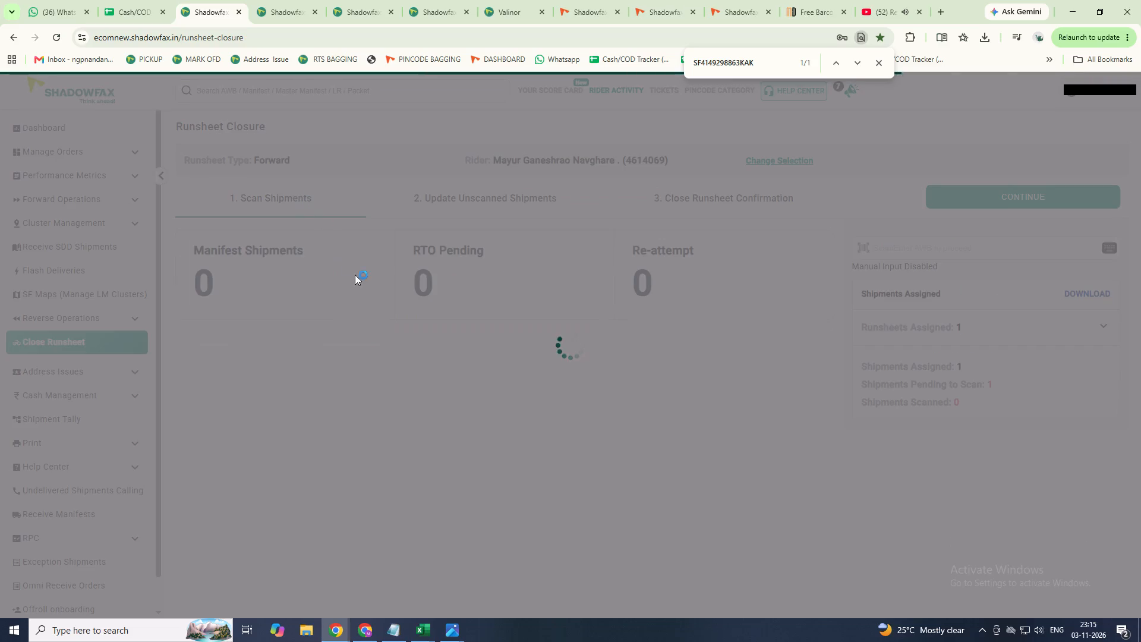
pyautogui.click(480, 213)
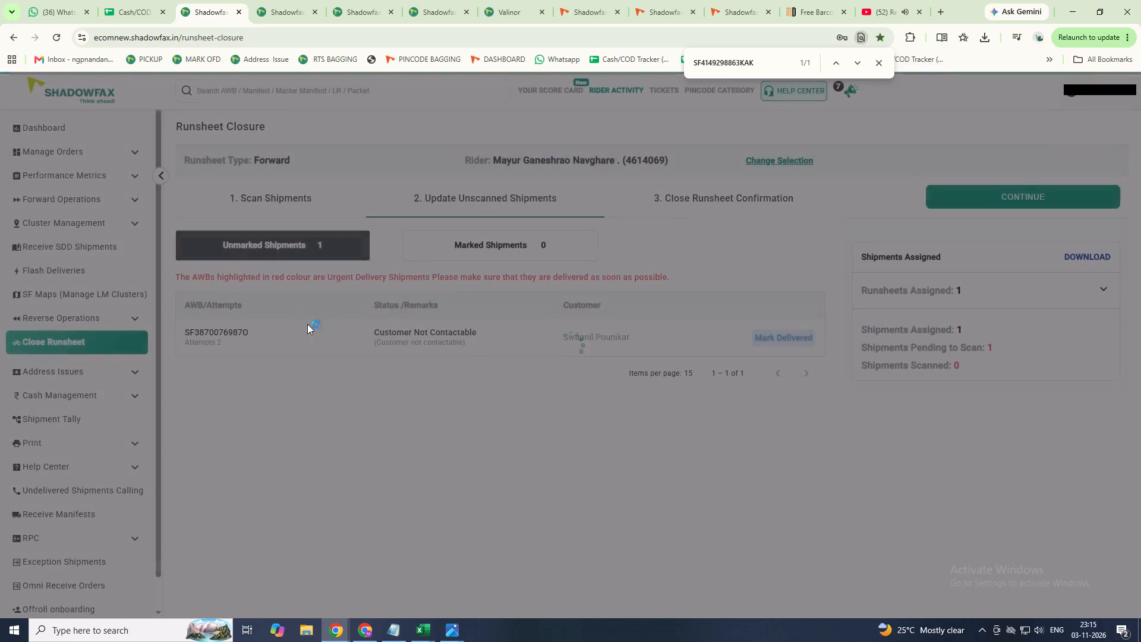
pyautogui.doubleClick(215, 331)
pyautogui.doubleClick(216, 332)
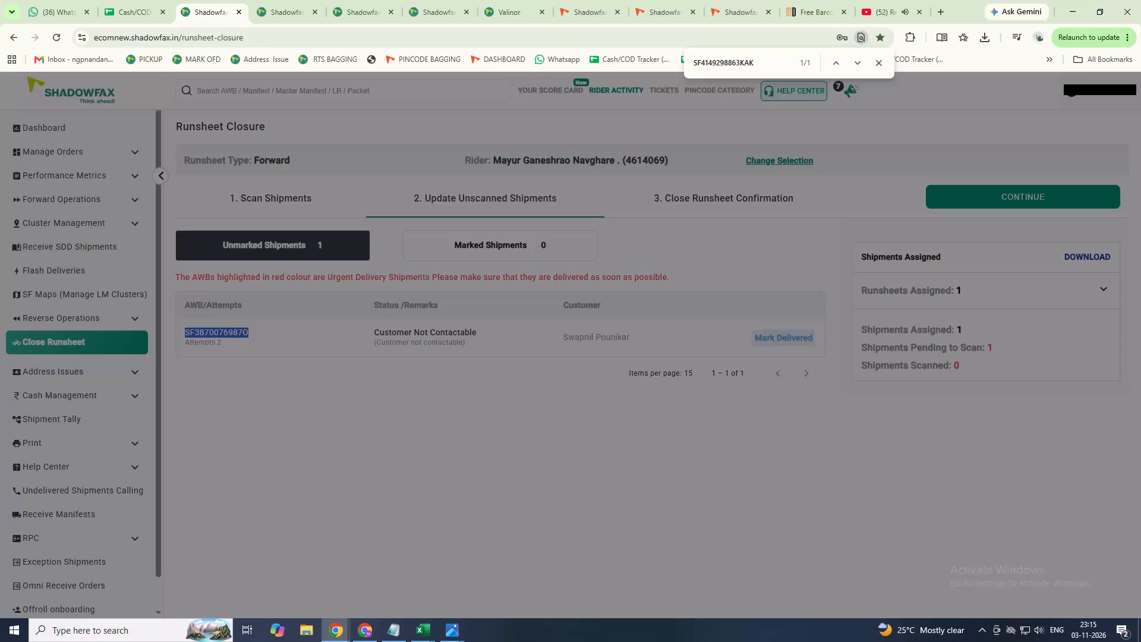
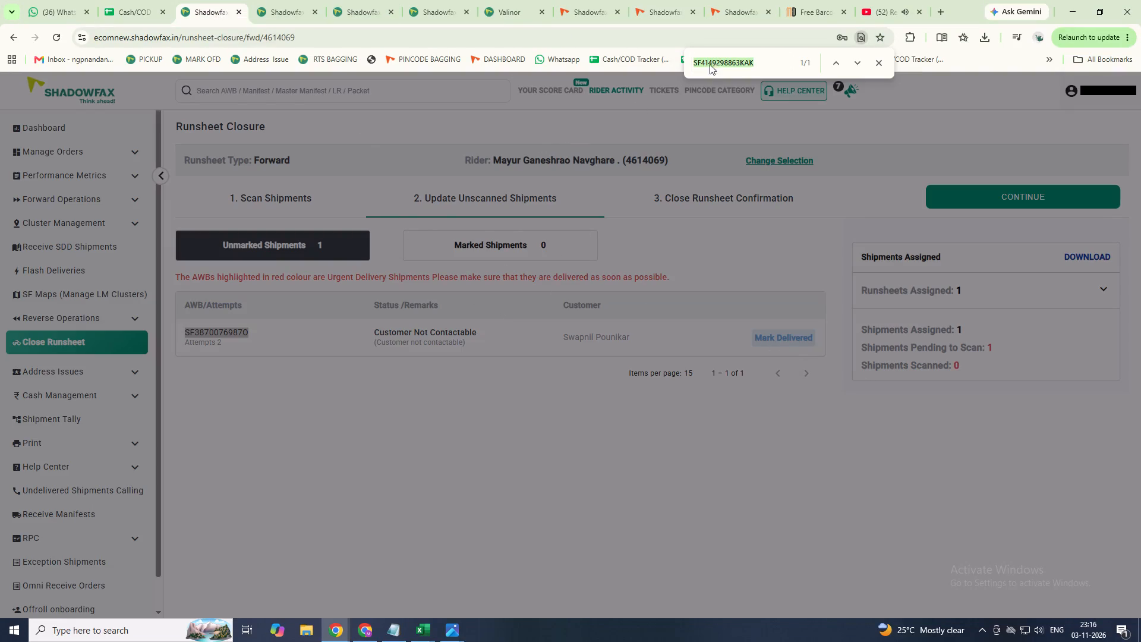
pyautogui.hotkey('ctrl', 'v')
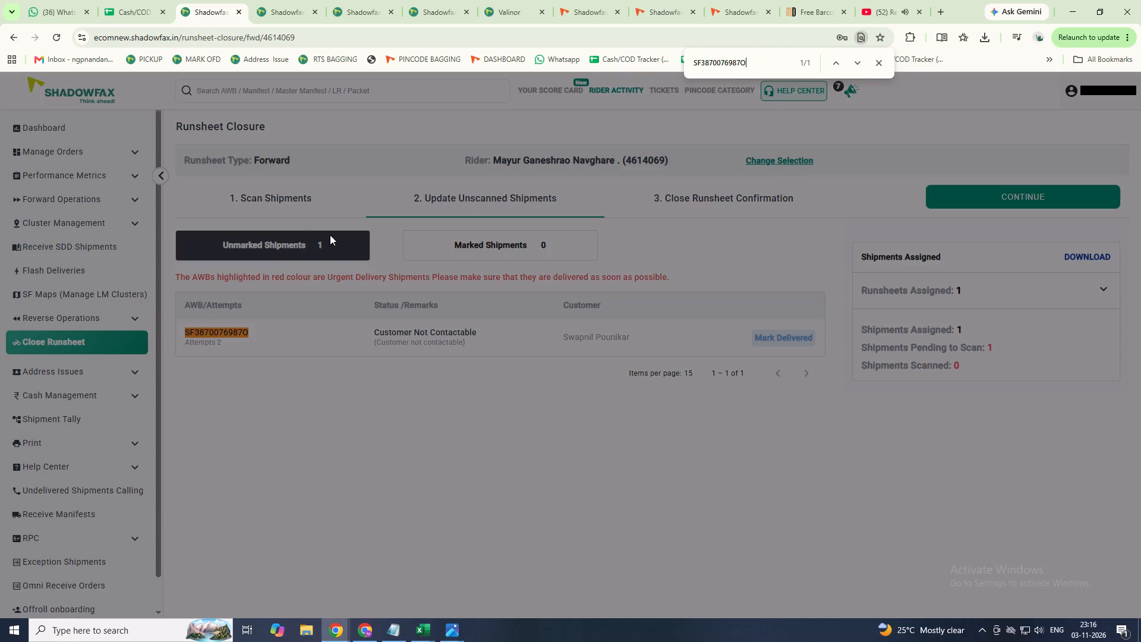
pyautogui.click(288, 199)
pyautogui.click(958, 246)
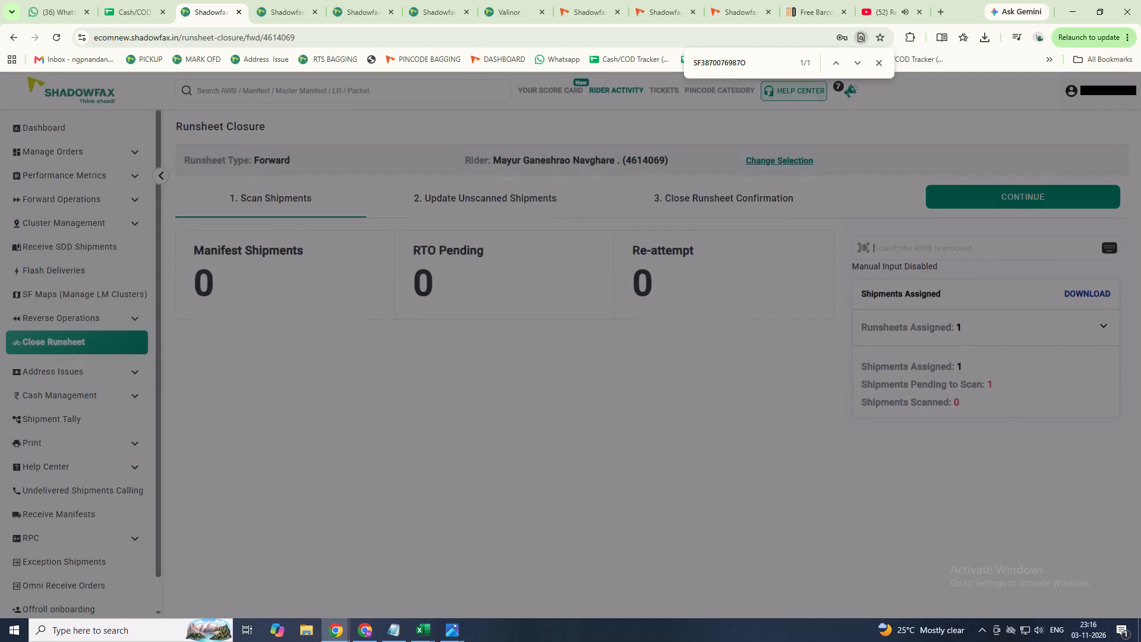
pyautogui.write('sf')
pyautogui.click(1075, 246)
pyautogui.click(1107, 250)
pyautogui.click(1085, 251)
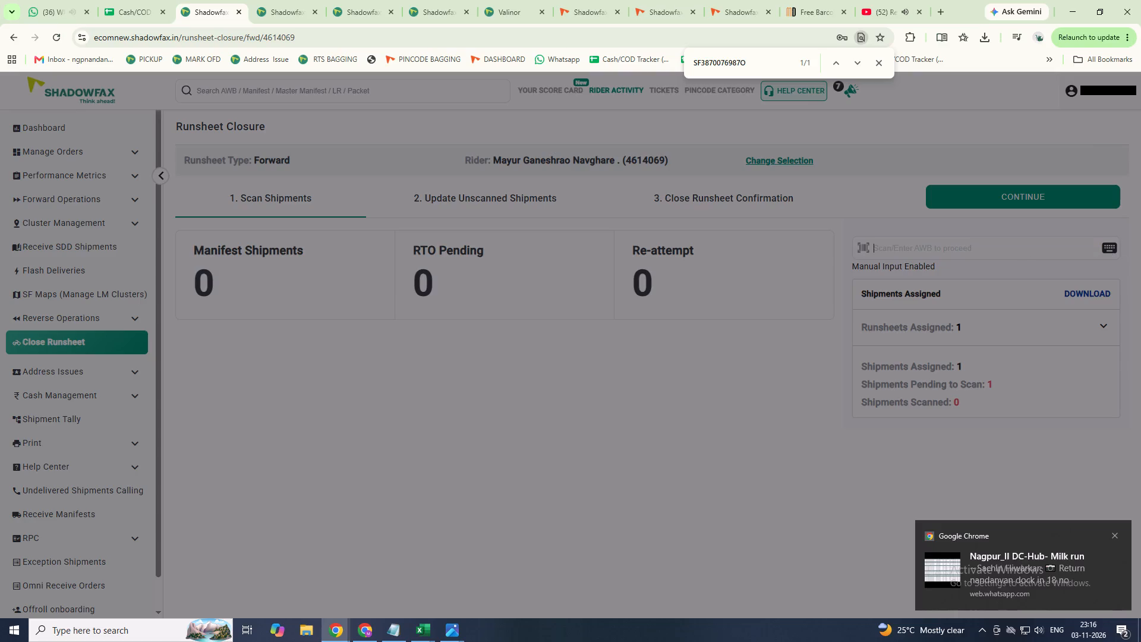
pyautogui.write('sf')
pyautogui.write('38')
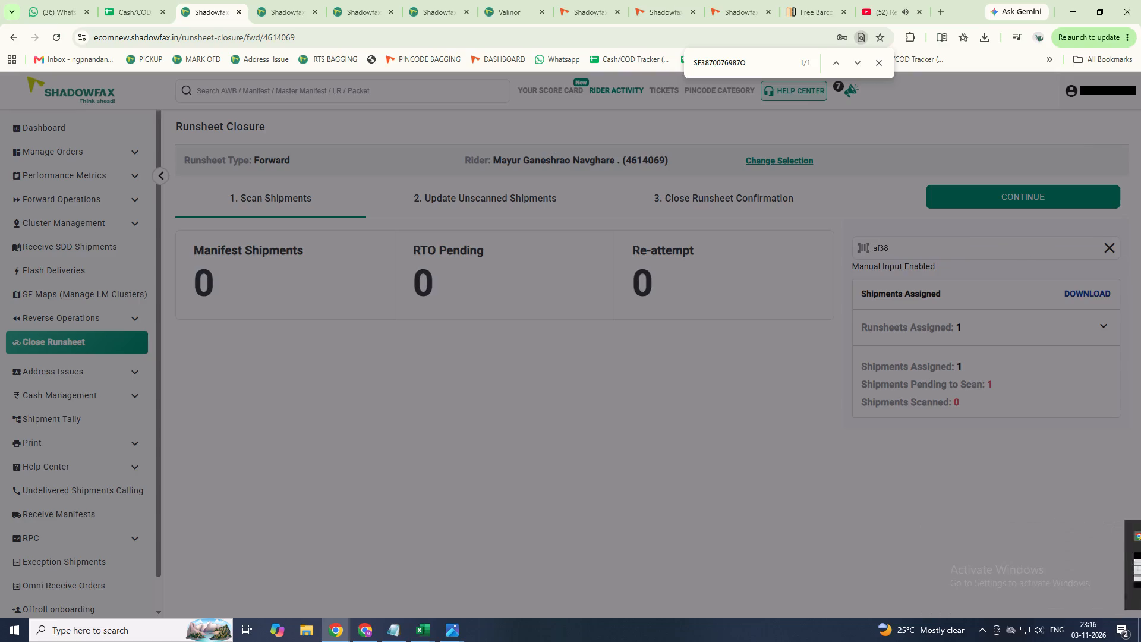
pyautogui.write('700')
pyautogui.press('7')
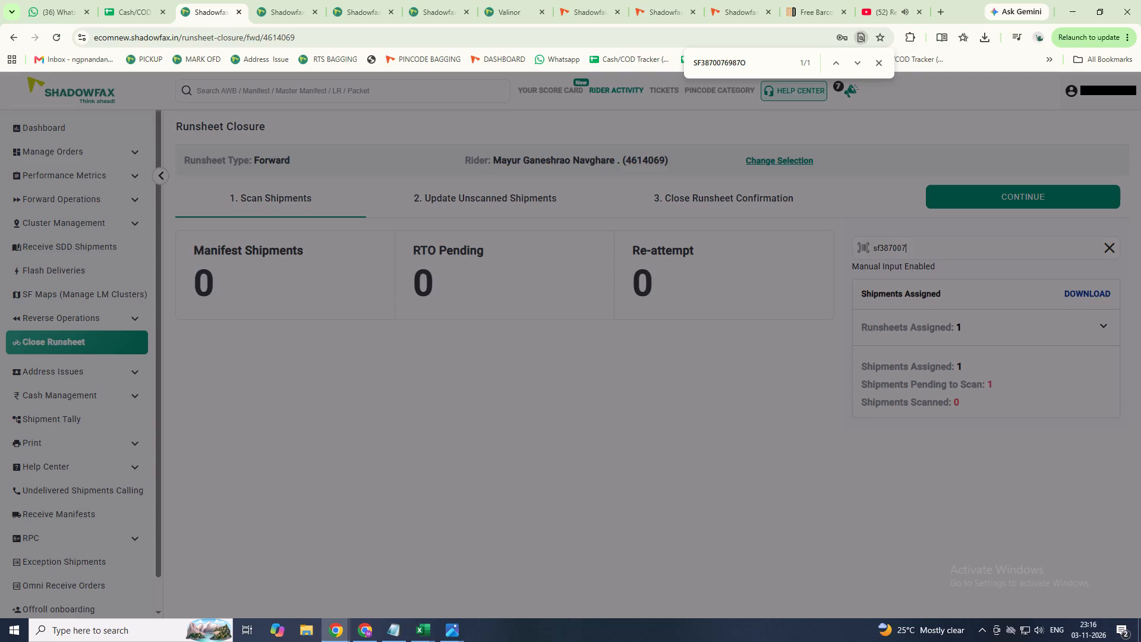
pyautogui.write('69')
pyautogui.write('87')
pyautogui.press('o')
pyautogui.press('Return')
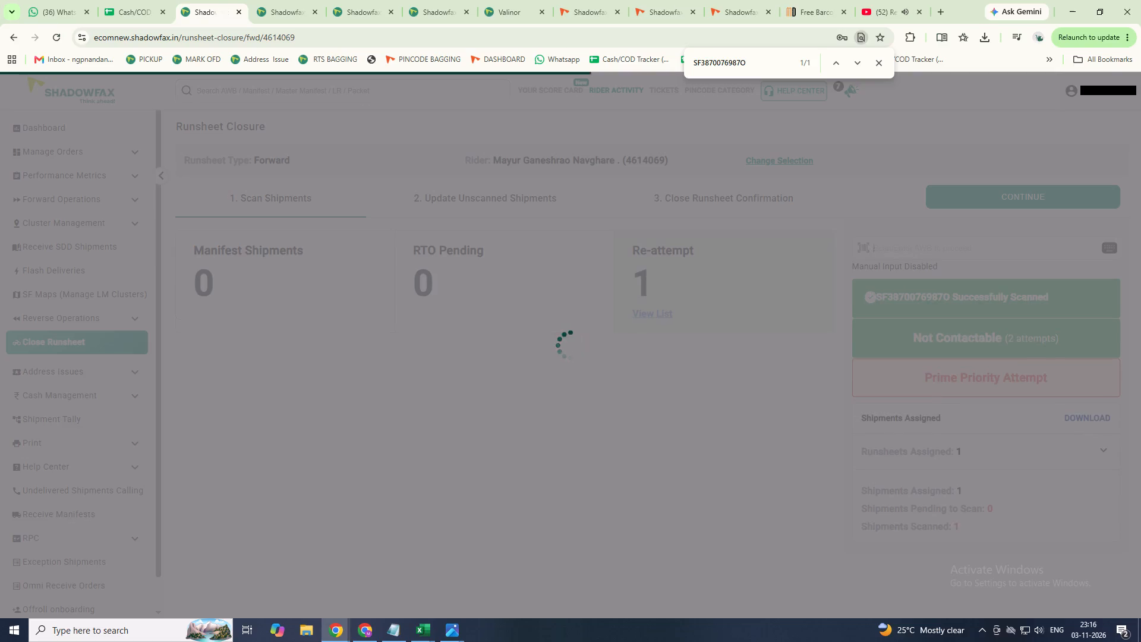
# Continue to the closure confirmation, mark the rider's cash as collected and close runsheet 263557784.
pyautogui.click(978, 200)
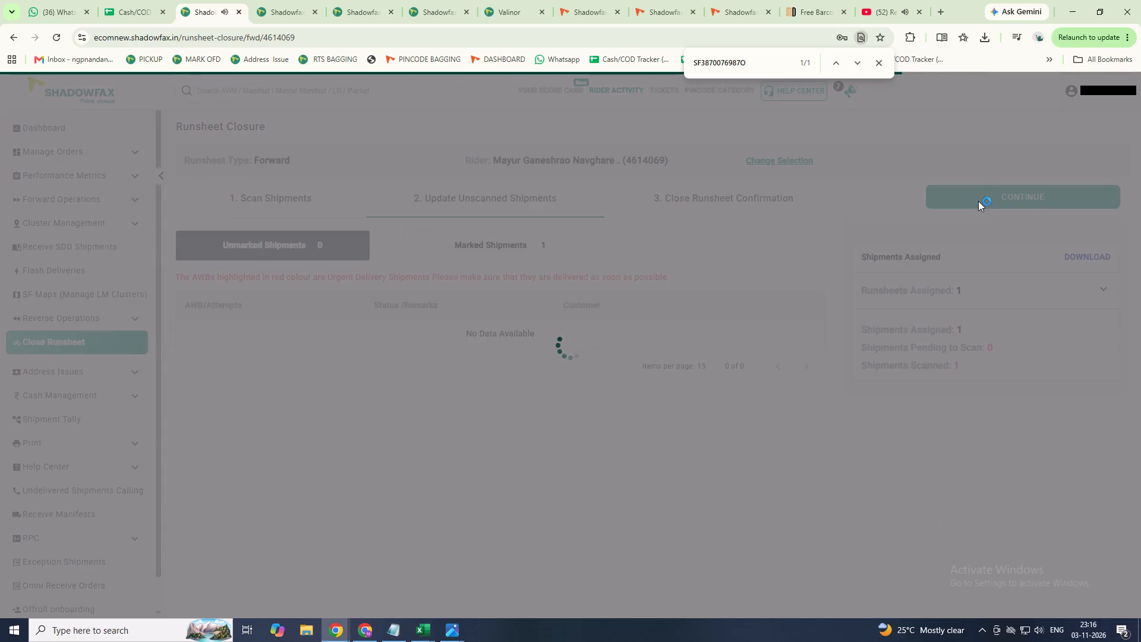
pyautogui.click(979, 199)
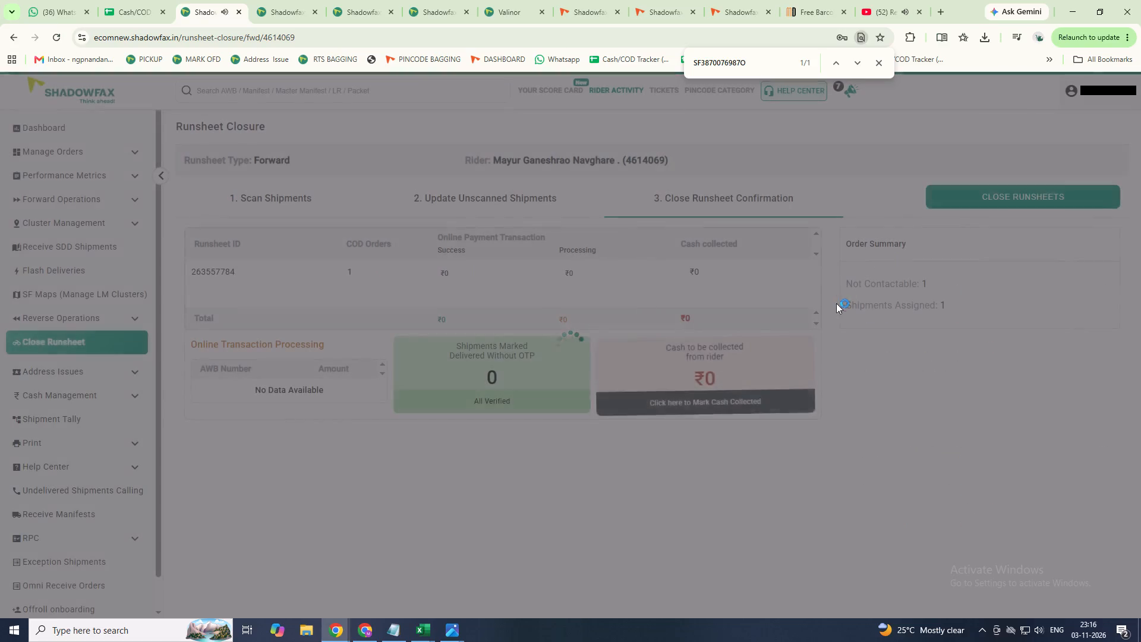
pyautogui.click(764, 401)
pyautogui.moveTo(761, 398); pyautogui.dragTo(753, 394)
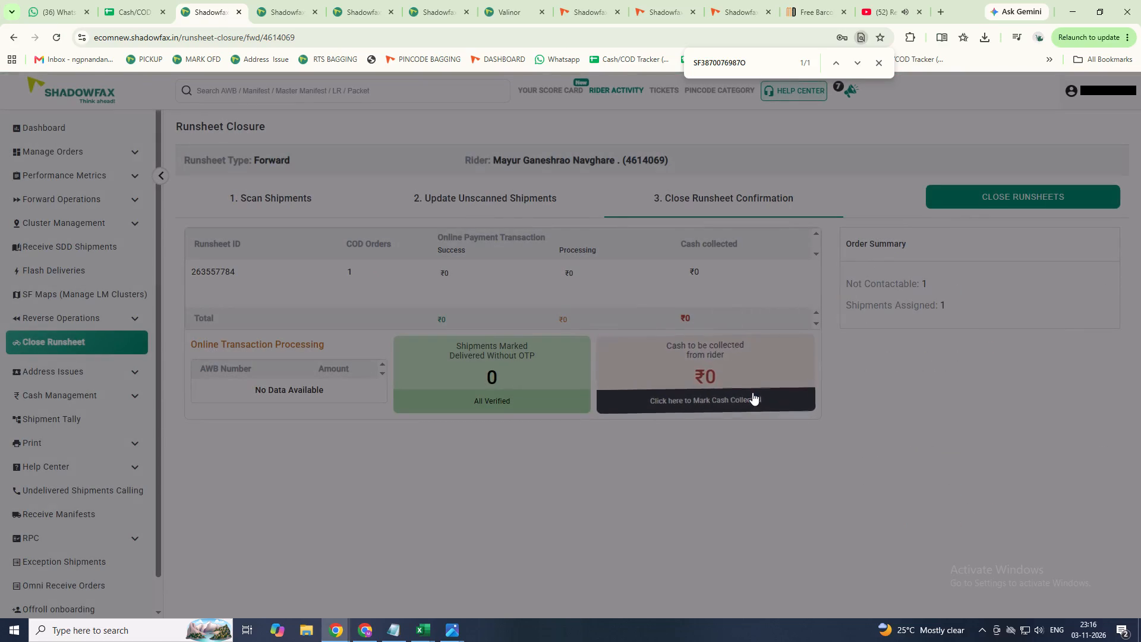
pyautogui.click(751, 398)
pyautogui.click(989, 195)
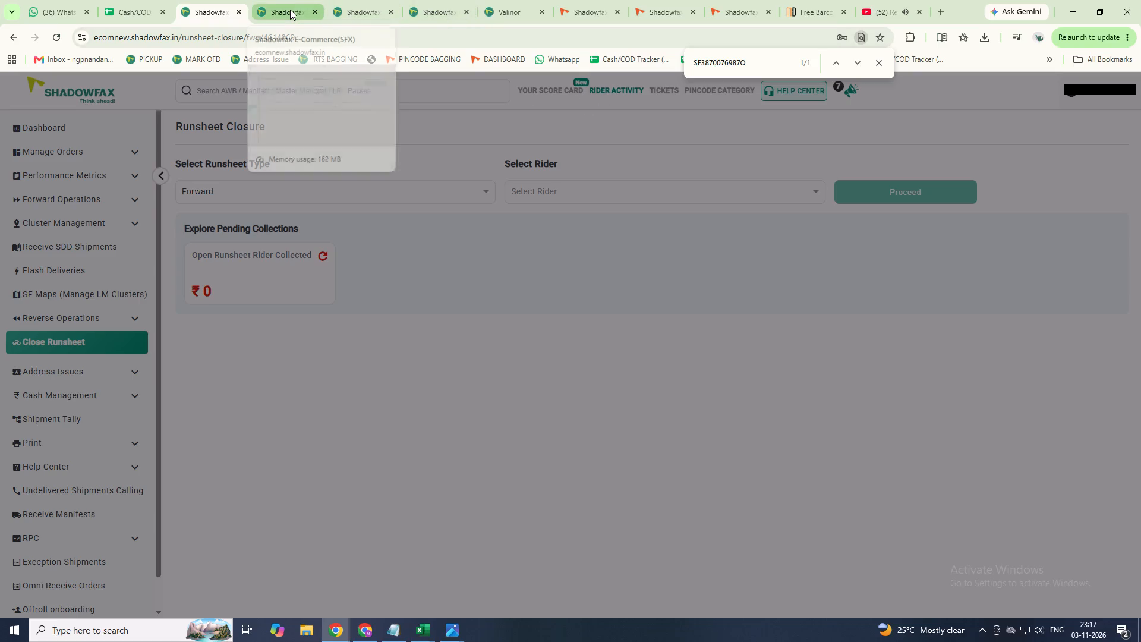
# Open the list of forward runsheets in OFD from the hub dashboard.
pyautogui.click(71, 119)
pyautogui.click(13, 124)
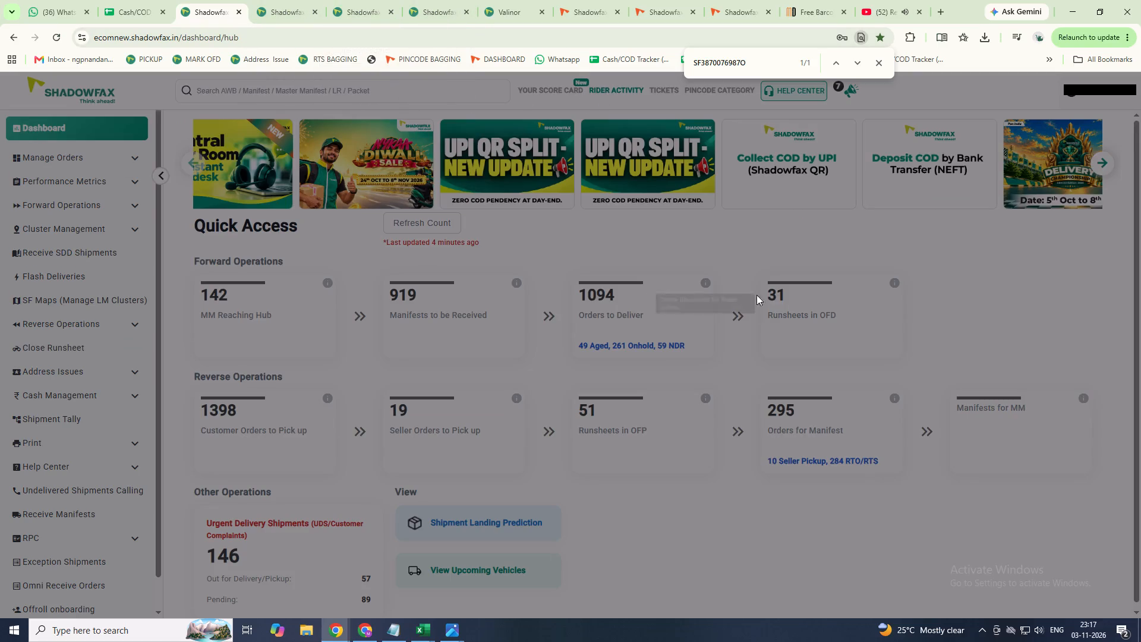
pyautogui.click(796, 305)
# Page through the OFD runsheets to the third page and examine the runsheets still open there.
pyautogui.scroll(-5, 932, 487)
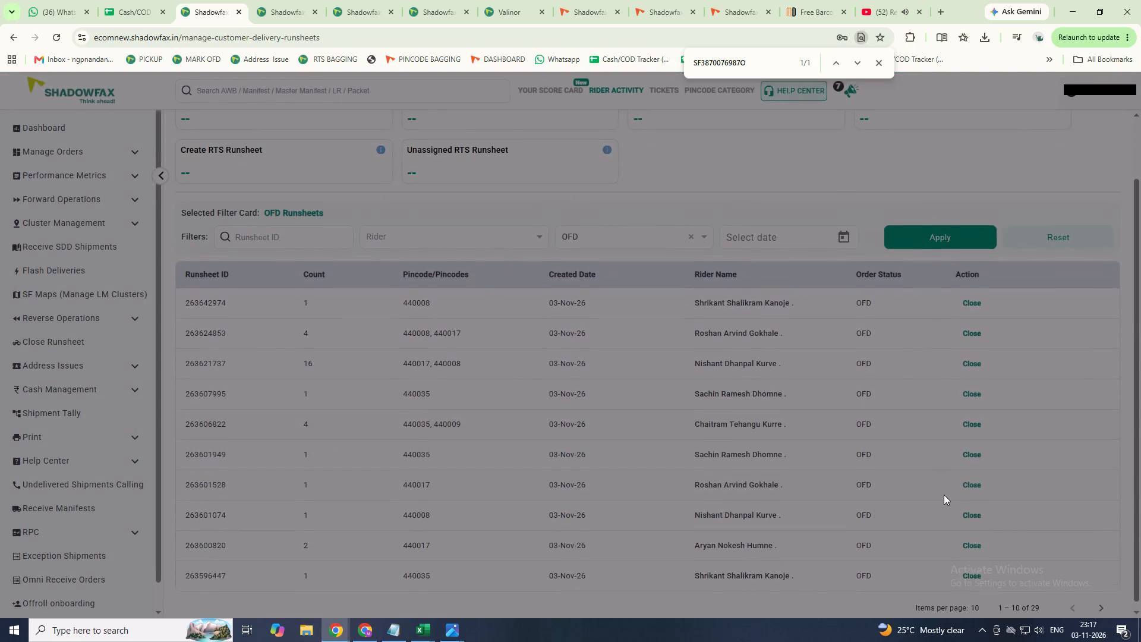
pyautogui.scroll(-5, 950, 502)
pyautogui.click(1105, 603)
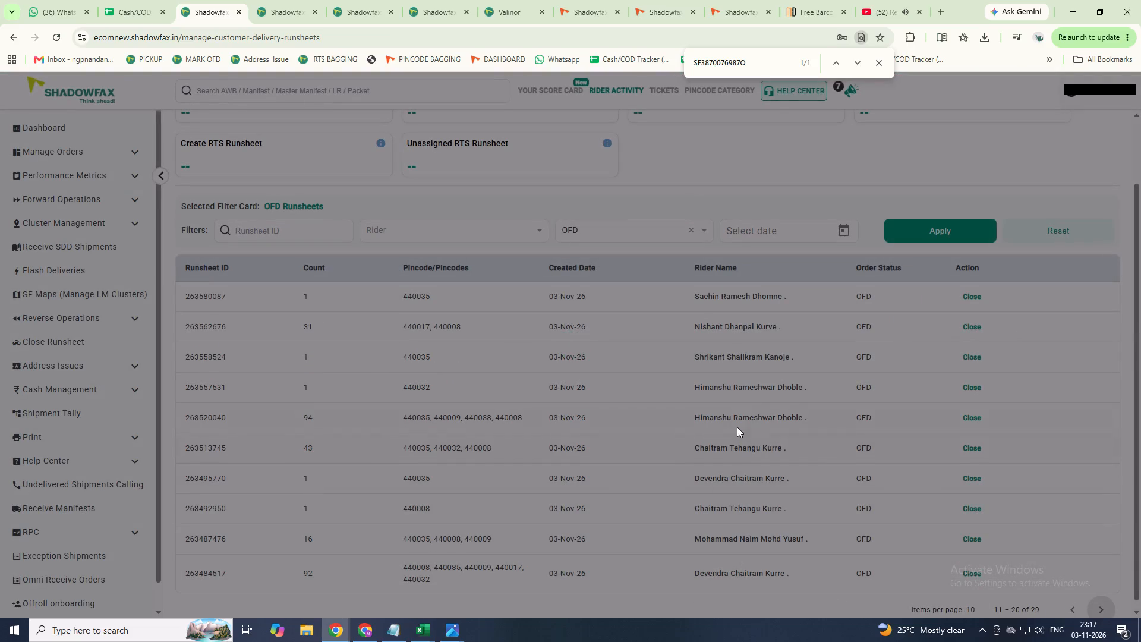
pyautogui.click(1102, 606)
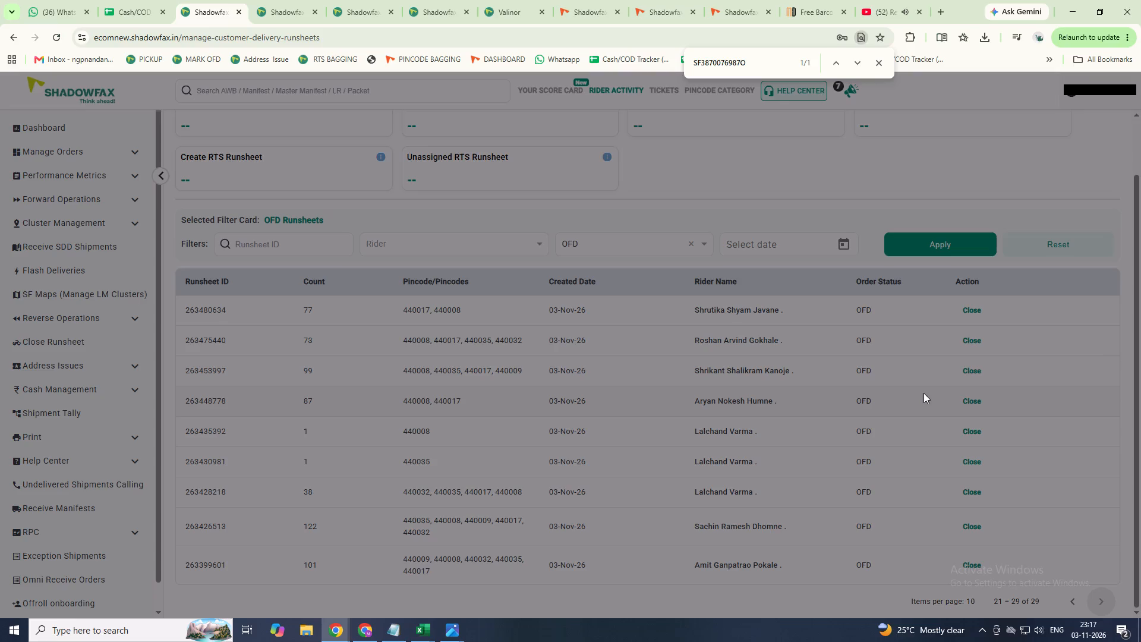
pyautogui.scroll(-2, 921, 397)
pyautogui.scroll(2, 921, 396)
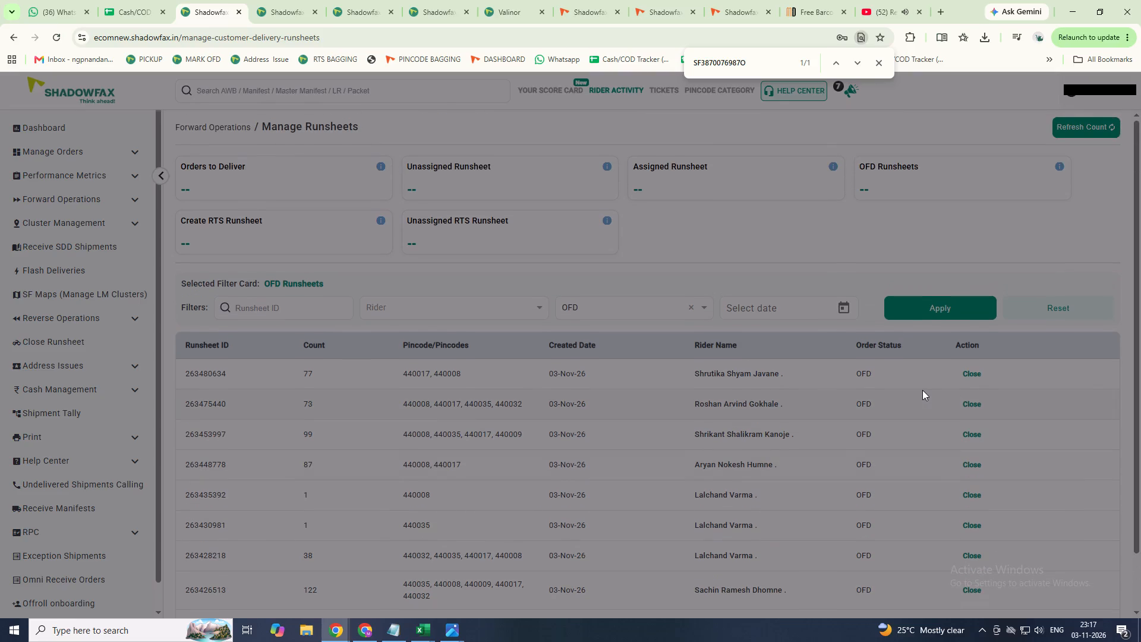
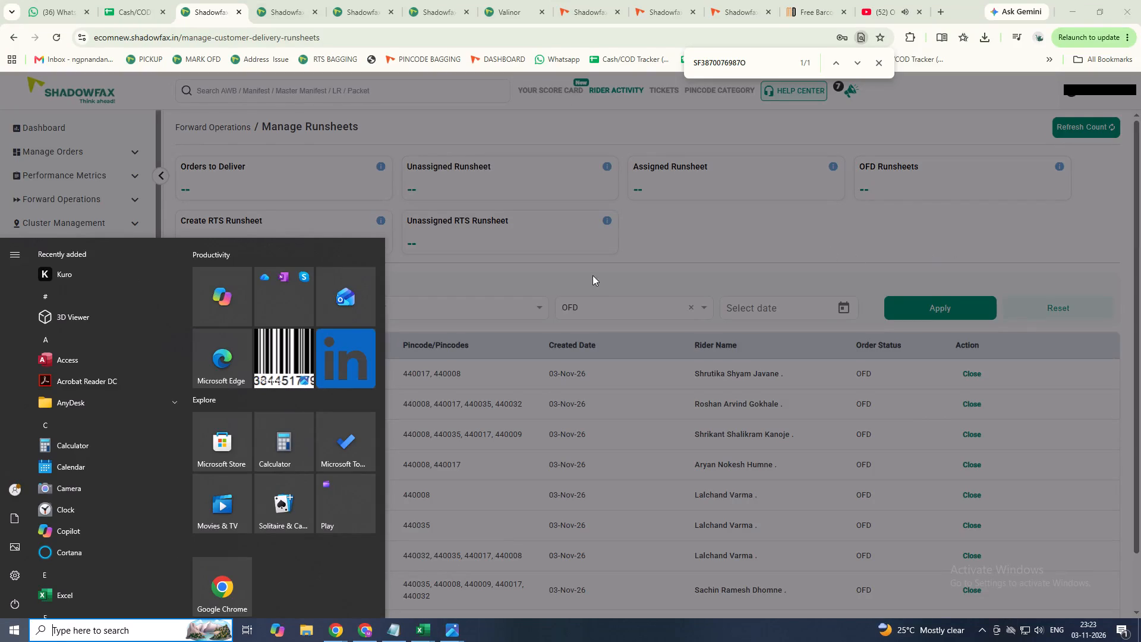
# Open the unassigned RTS runsheets from the Manage Runsheets overview.
pyautogui.click(541, 242)
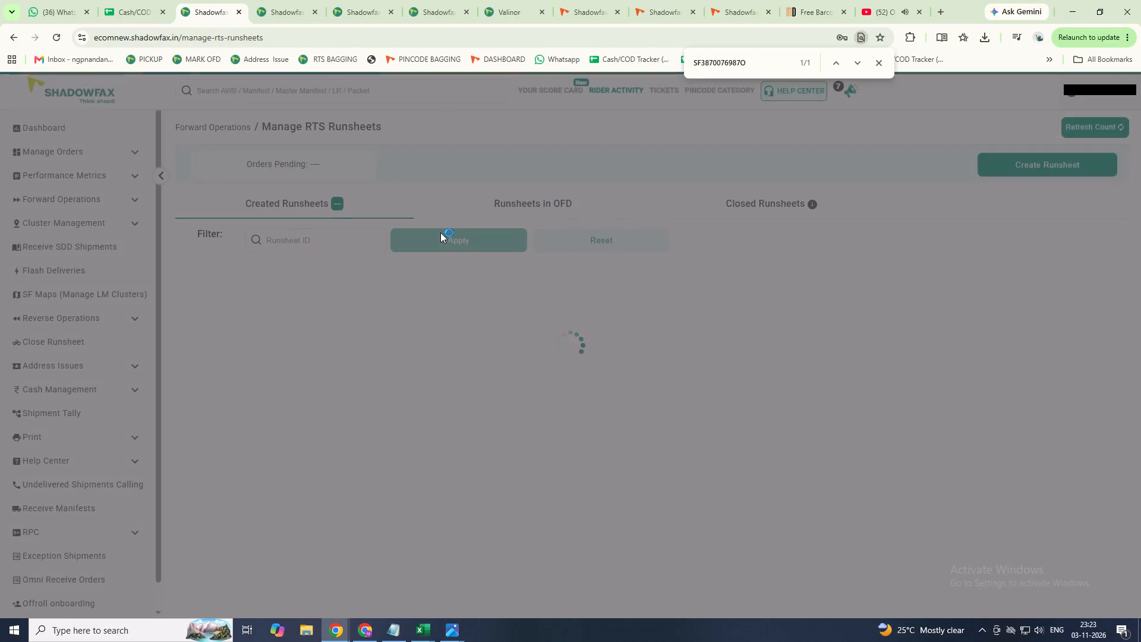
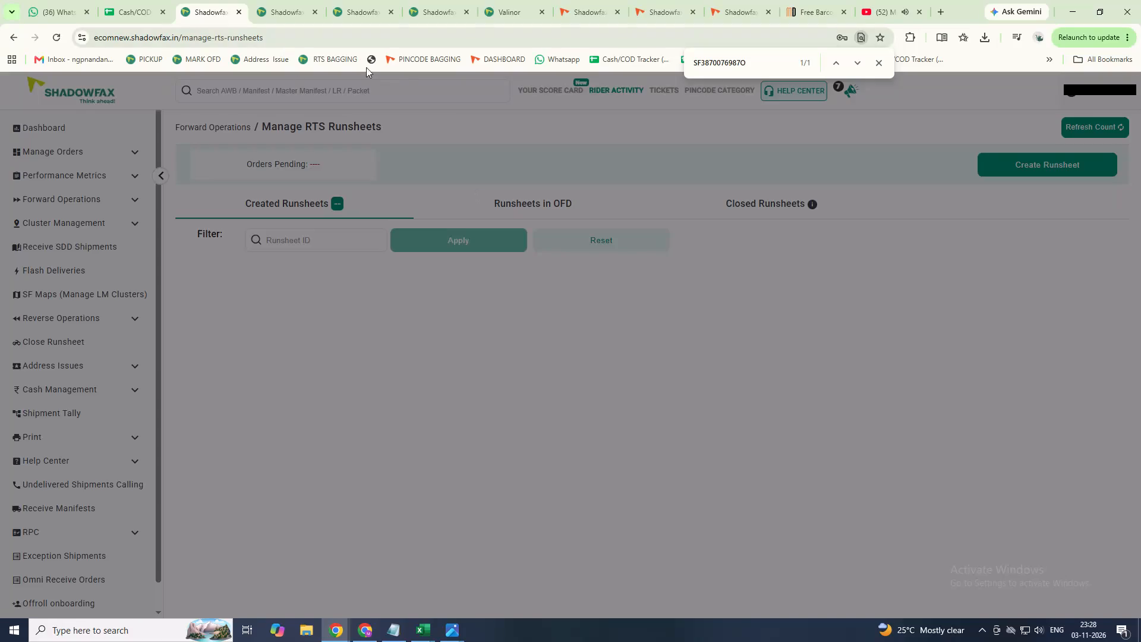
# Go back to the dashboard and open the Manage Runsheets overview from Orders to Deliver.
pyautogui.click(30, 124)
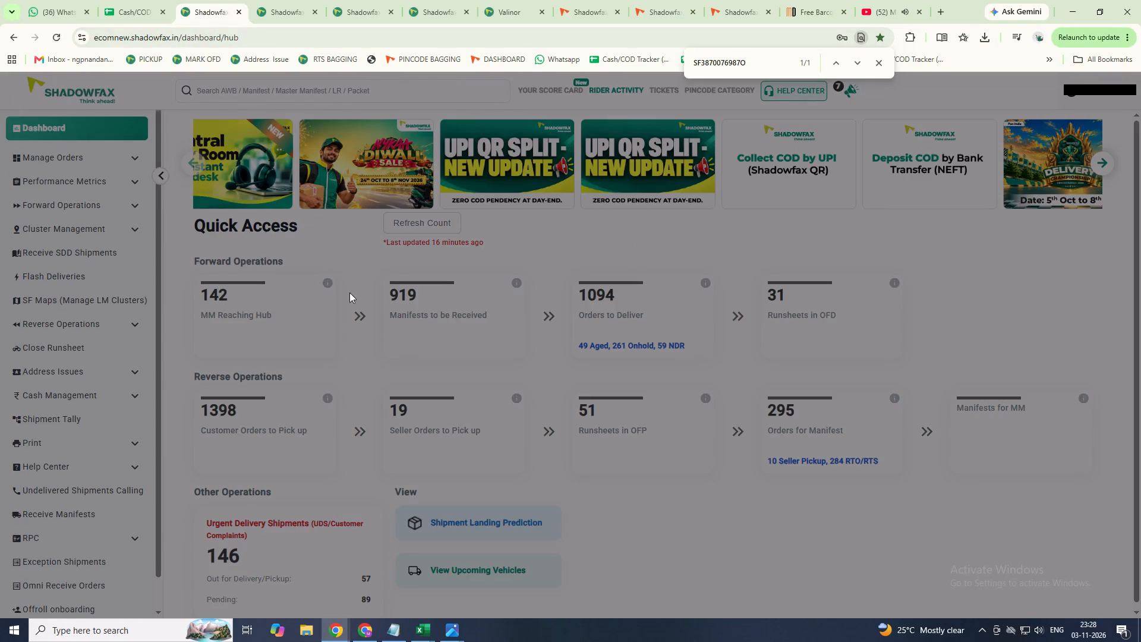
pyautogui.click(656, 311)
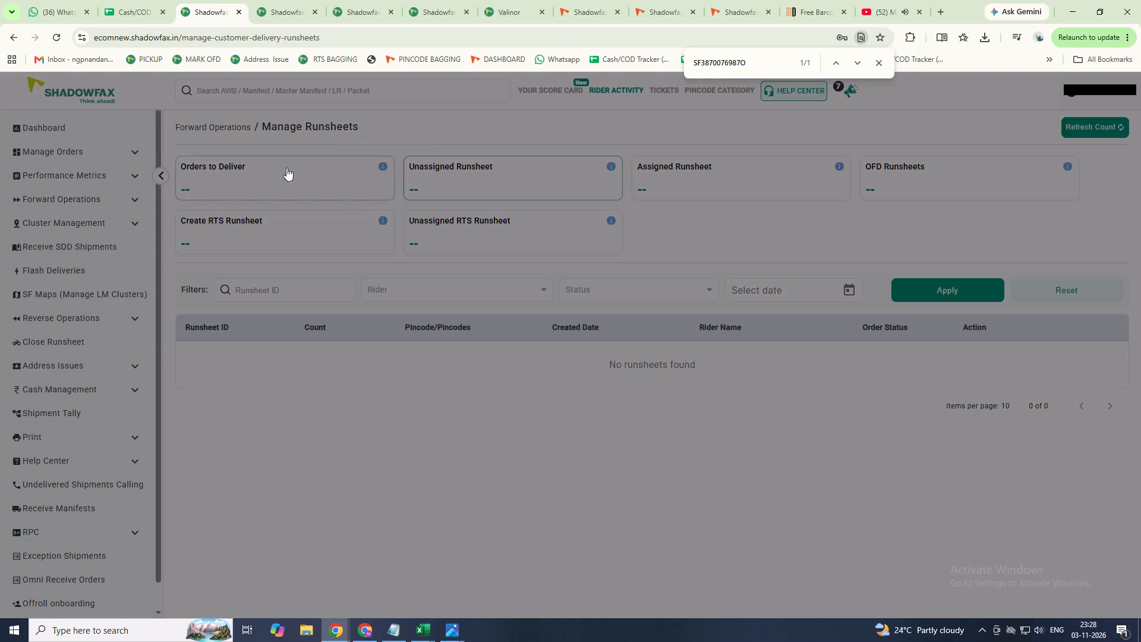
# Open Runsheet Closure, choose the Forward runsheet type and bring up the rider selection.
pyautogui.click(74, 341)
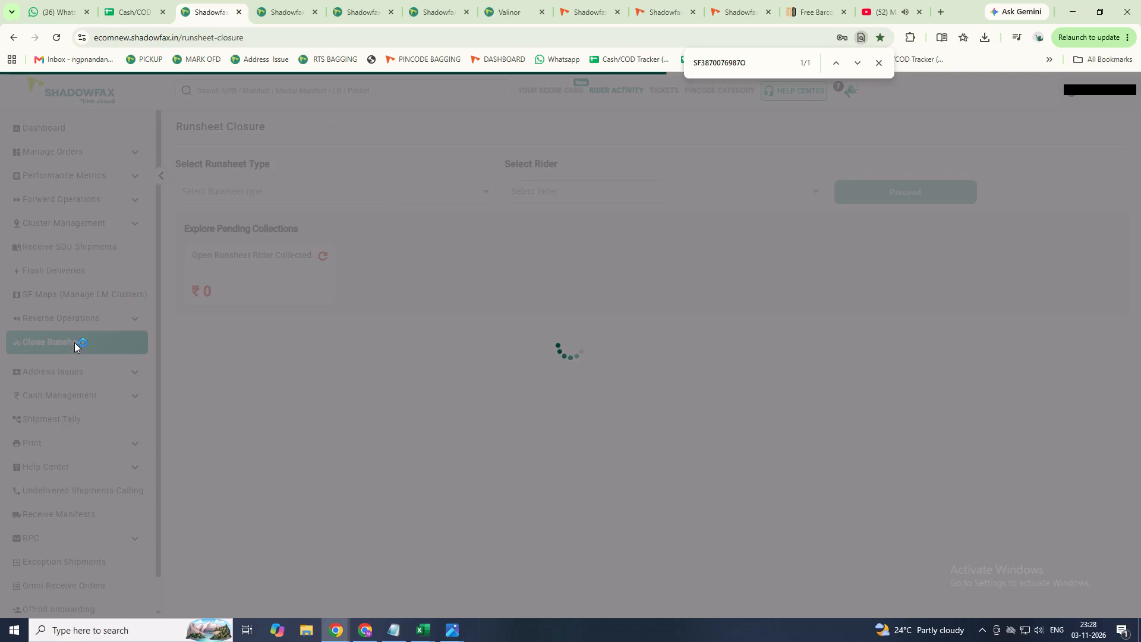
pyautogui.click(469, 186)
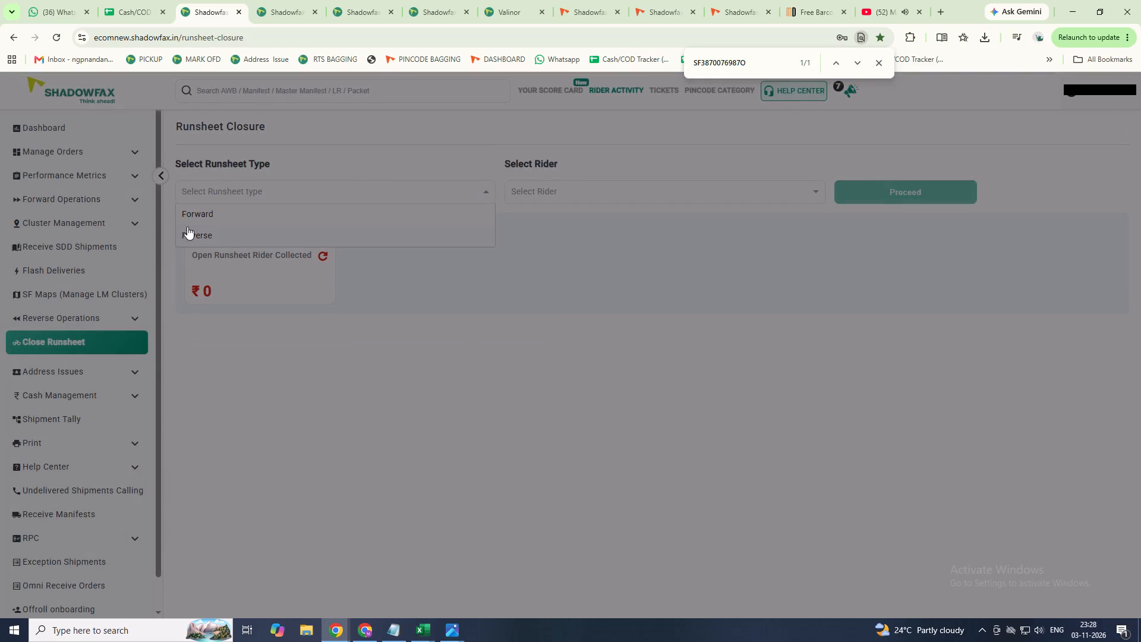
pyautogui.click(188, 217)
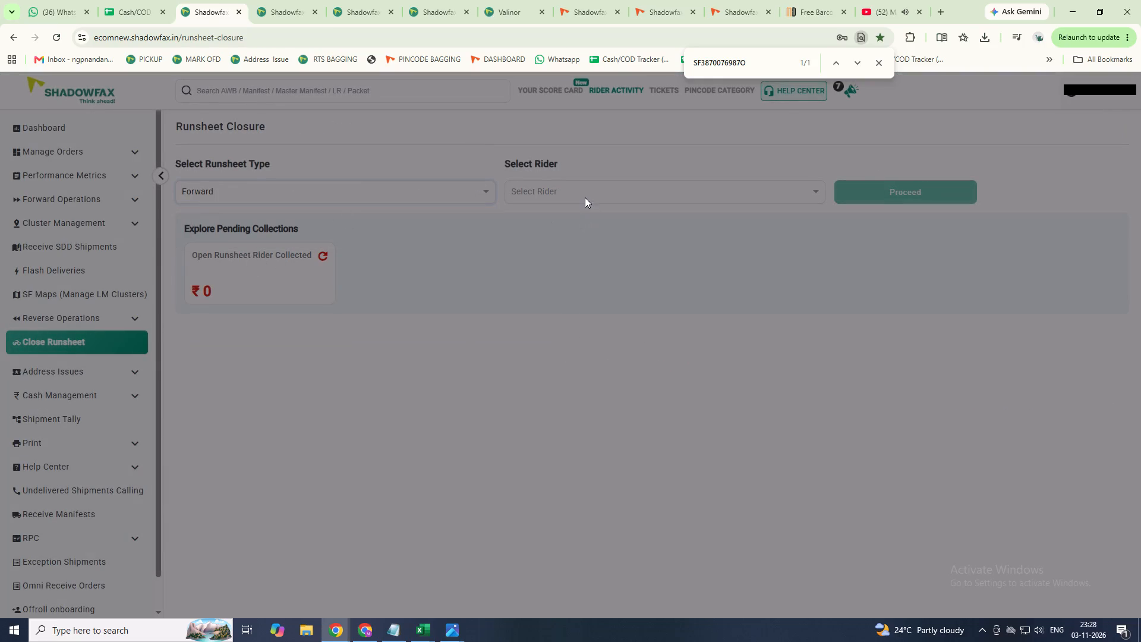
pyautogui.click(586, 194)
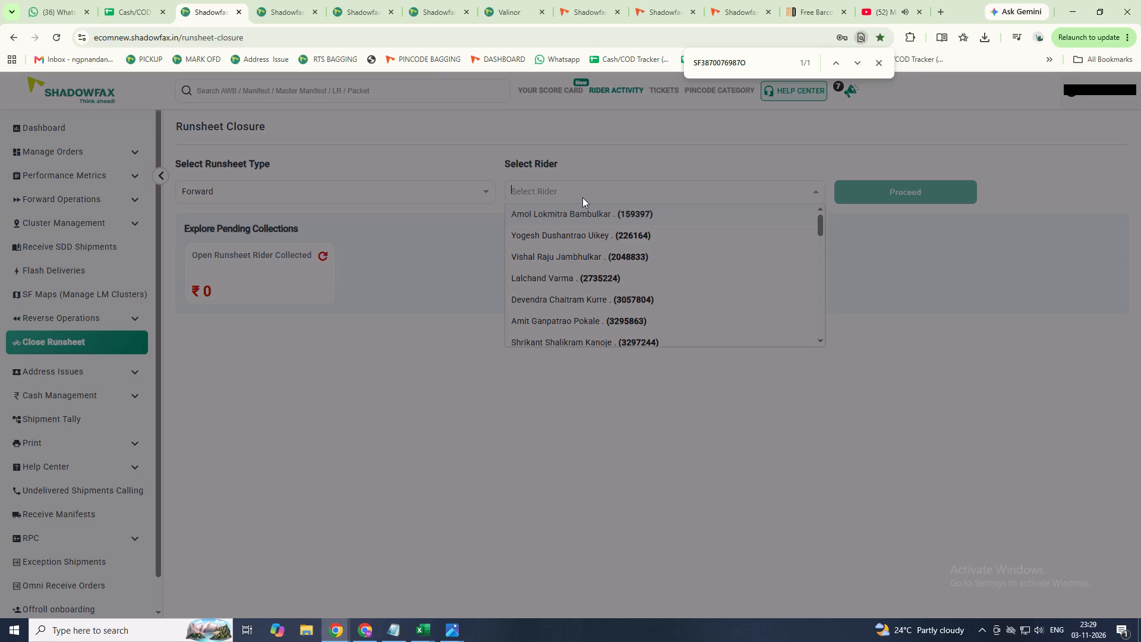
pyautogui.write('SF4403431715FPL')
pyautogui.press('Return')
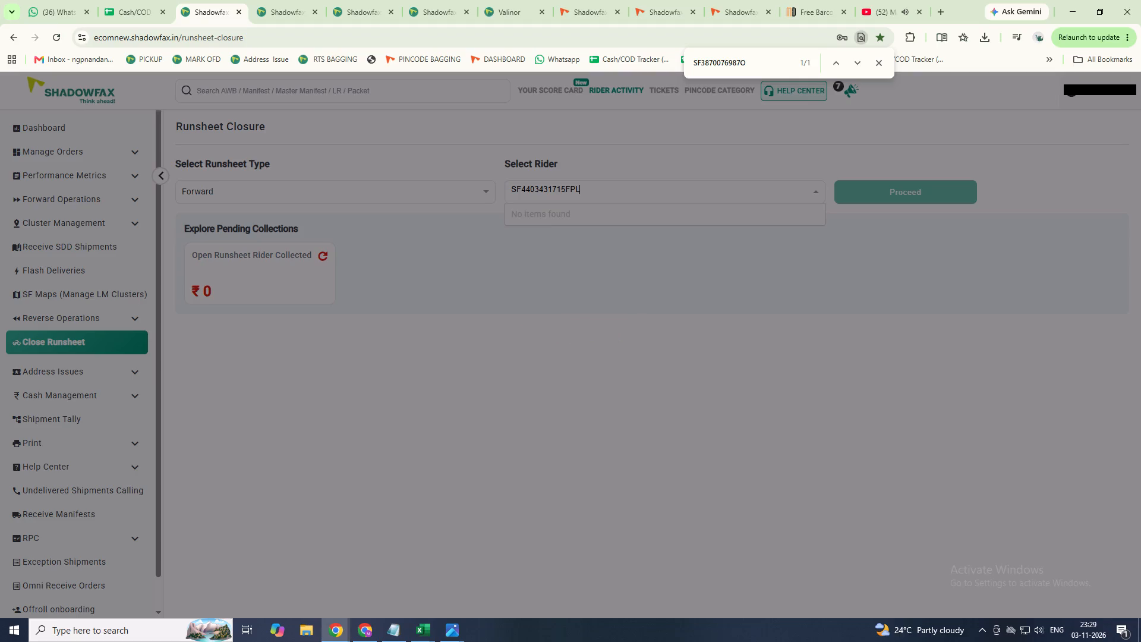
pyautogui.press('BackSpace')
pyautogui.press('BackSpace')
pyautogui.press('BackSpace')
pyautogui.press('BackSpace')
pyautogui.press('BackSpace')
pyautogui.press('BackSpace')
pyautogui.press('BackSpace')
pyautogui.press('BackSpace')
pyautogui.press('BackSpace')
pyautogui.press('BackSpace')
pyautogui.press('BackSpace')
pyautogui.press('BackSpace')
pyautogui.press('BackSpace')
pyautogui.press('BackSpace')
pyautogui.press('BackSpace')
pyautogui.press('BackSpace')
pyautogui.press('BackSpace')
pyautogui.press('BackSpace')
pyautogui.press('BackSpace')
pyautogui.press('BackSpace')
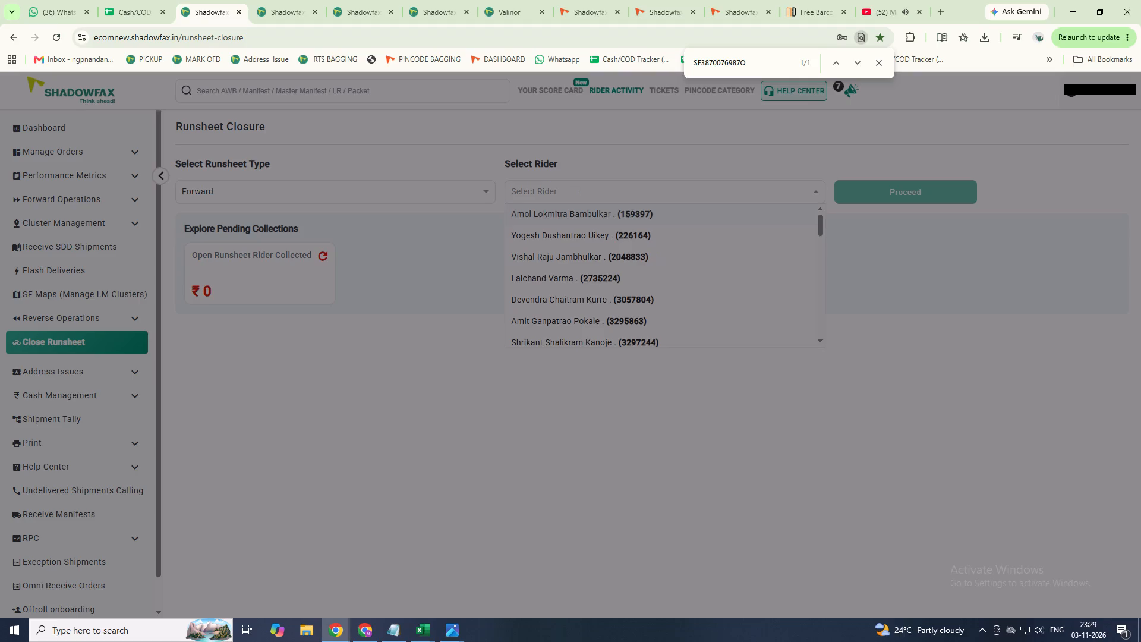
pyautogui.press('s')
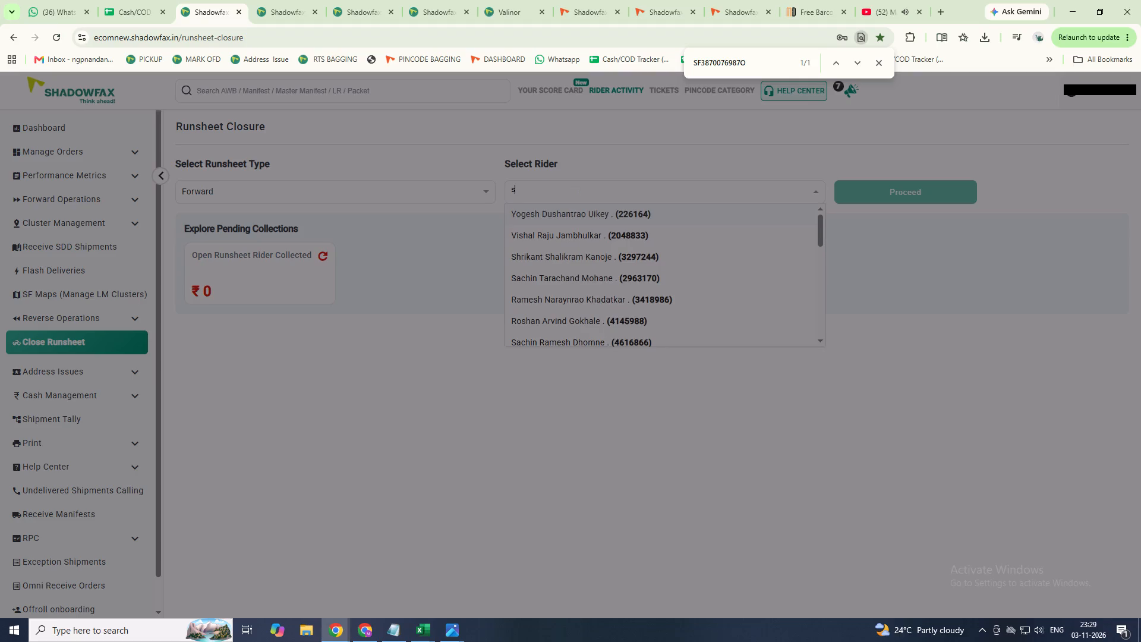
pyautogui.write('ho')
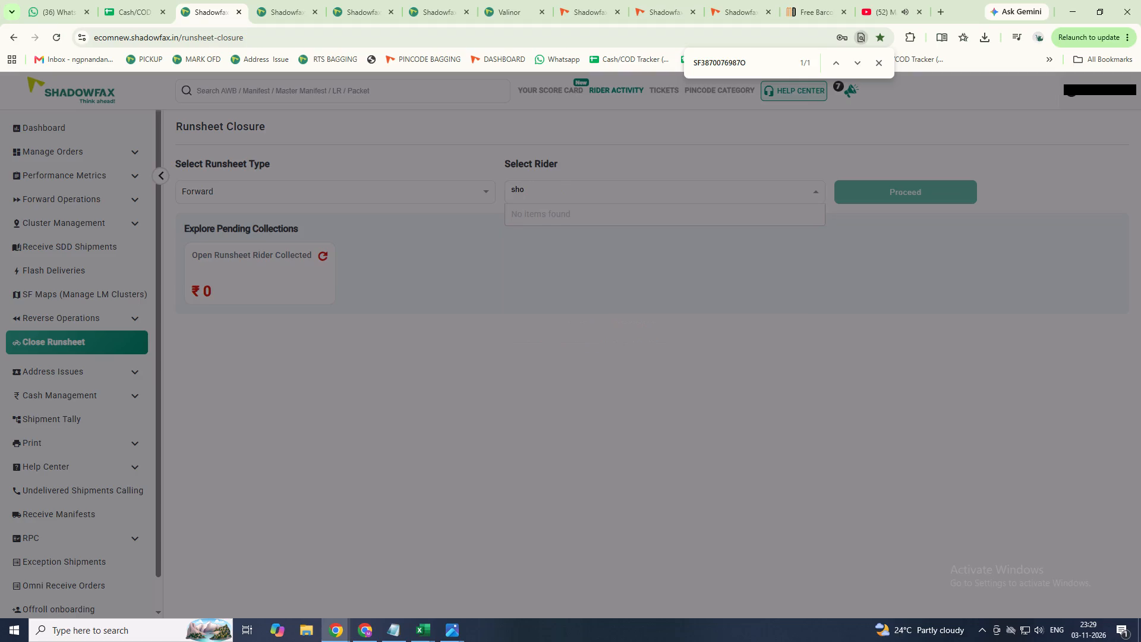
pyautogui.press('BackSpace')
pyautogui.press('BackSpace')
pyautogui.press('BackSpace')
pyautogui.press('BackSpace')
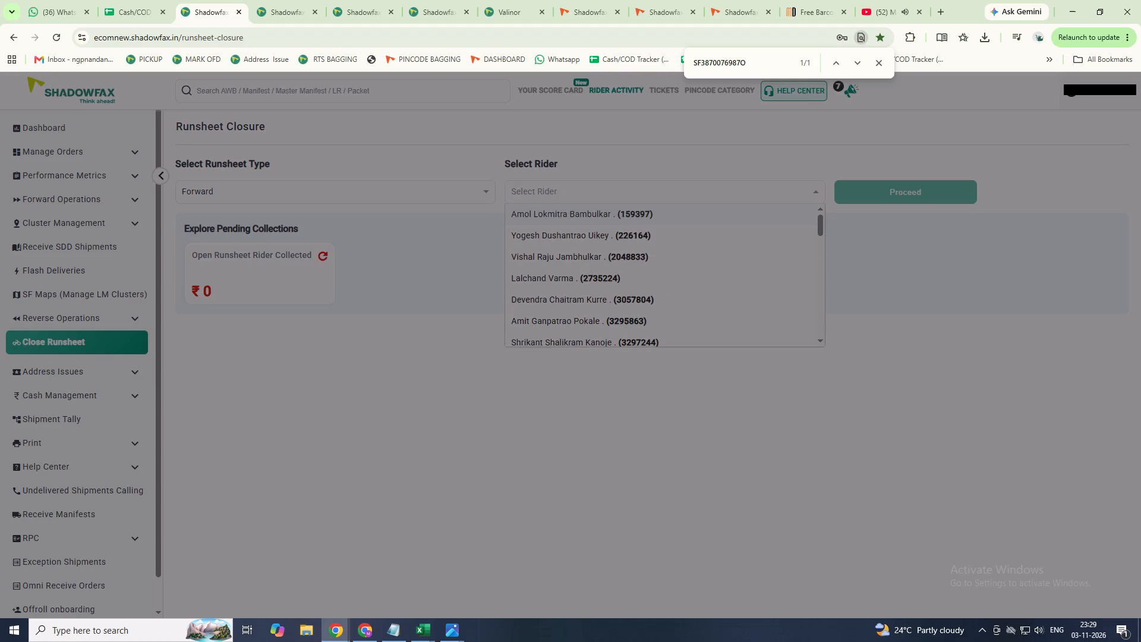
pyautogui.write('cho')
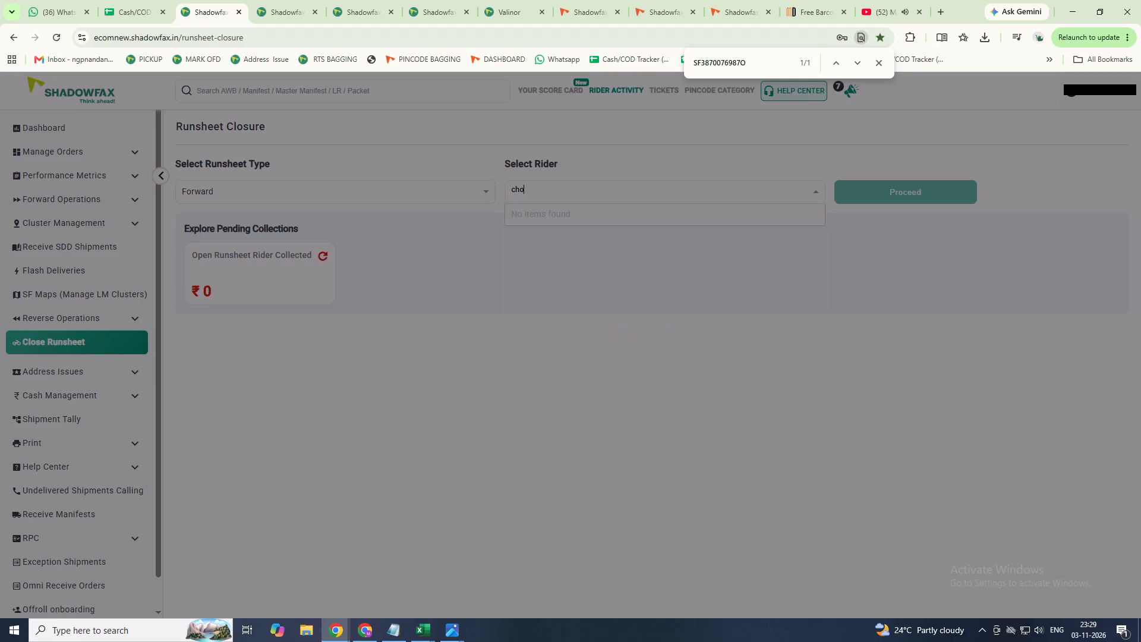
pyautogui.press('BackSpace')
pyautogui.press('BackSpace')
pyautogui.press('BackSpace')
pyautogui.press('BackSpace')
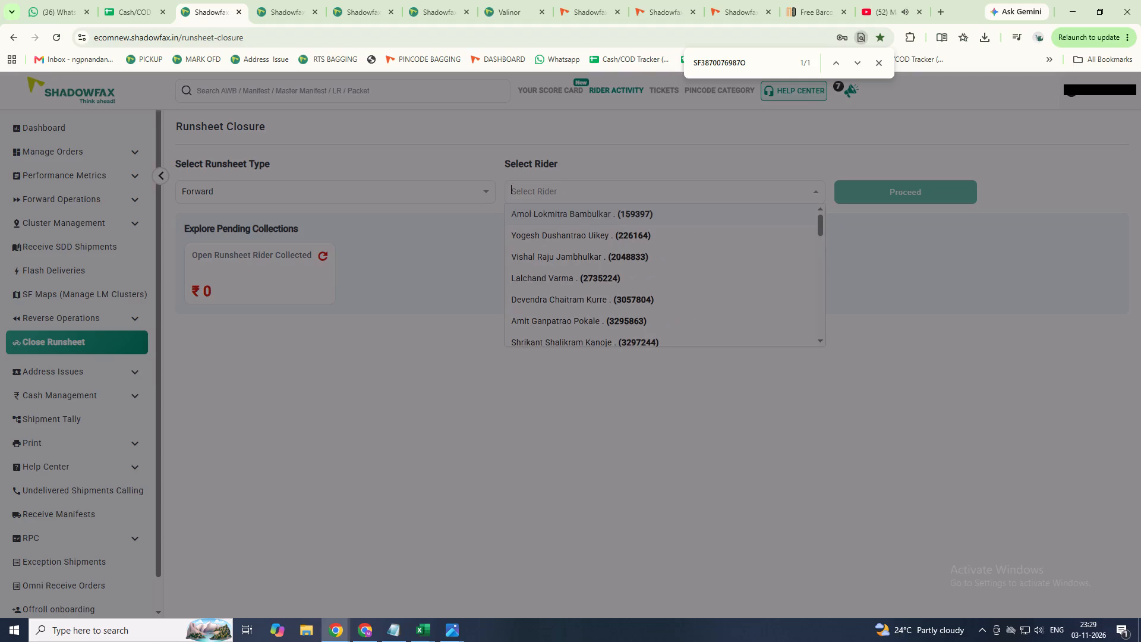
# Find the rider with "dhom", select the match and proceed to the shipment scan of the forward closure.
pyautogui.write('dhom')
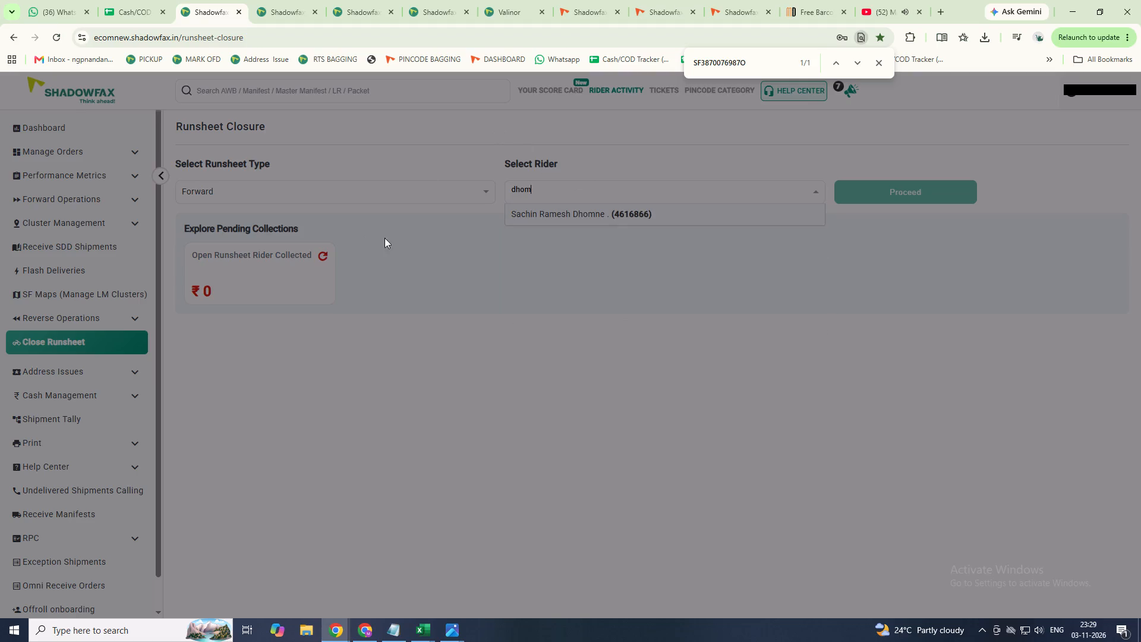
pyautogui.click(571, 218)
pyautogui.moveTo(982, 488); pyautogui.dragTo(844, 295, button='right')
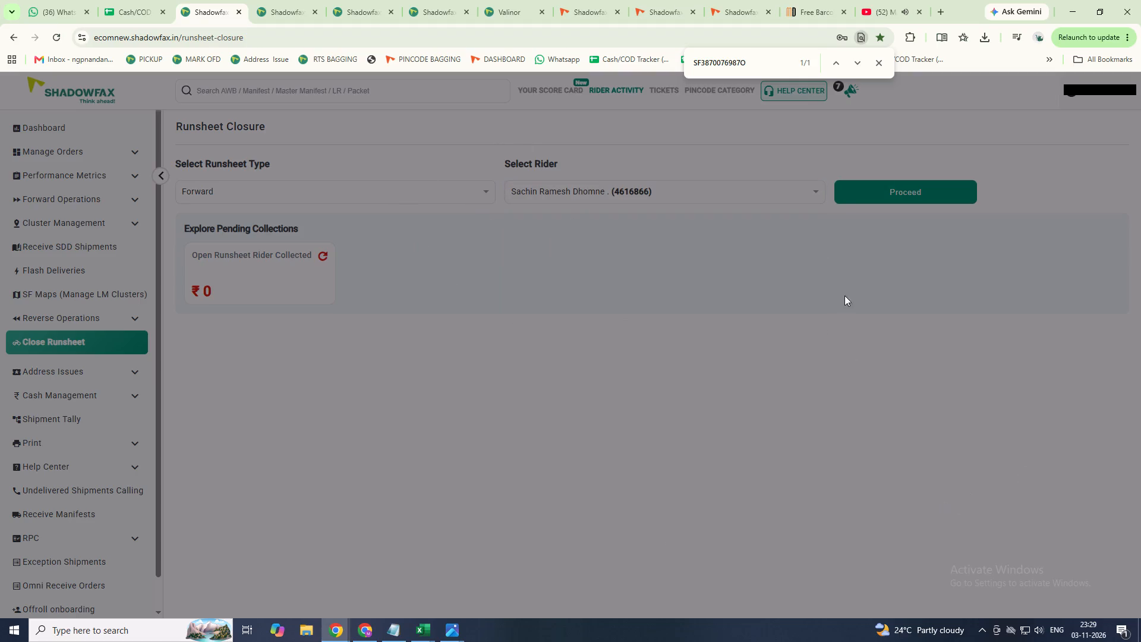
pyautogui.moveTo(844, 295); pyautogui.dragTo(890, 250, button='right')
pyautogui.click(840, 198)
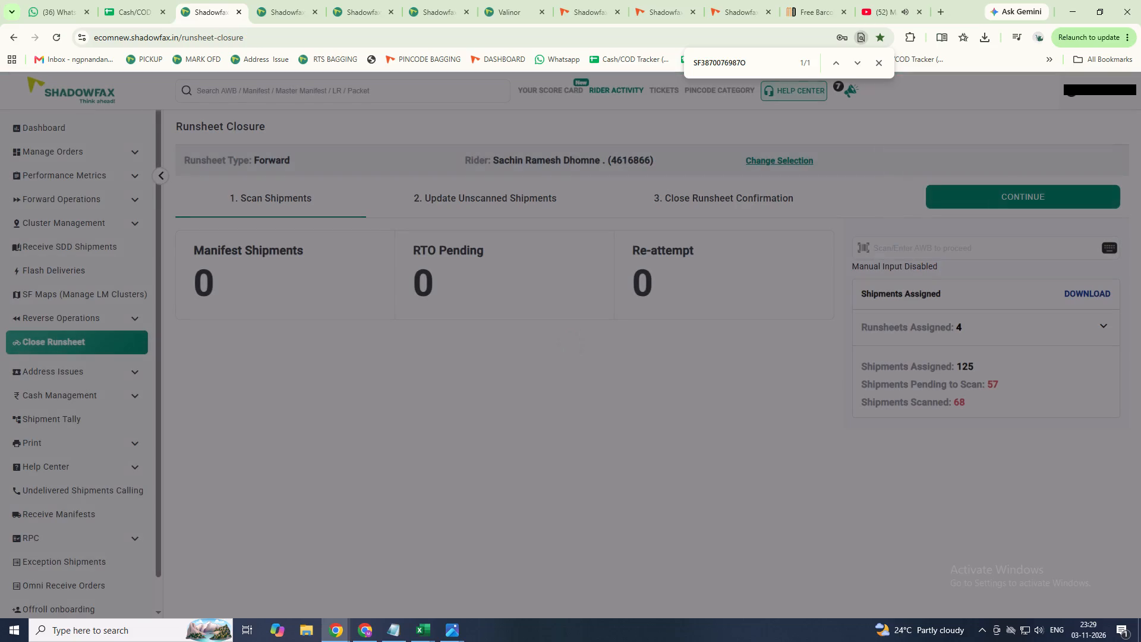
pyautogui.moveTo(890, 250); pyautogui.dragTo(875, 281, button='right')
pyautogui.click(890, 250)
pyautogui.moveTo(875, 281); pyautogui.dragTo(874, 281, button='right')
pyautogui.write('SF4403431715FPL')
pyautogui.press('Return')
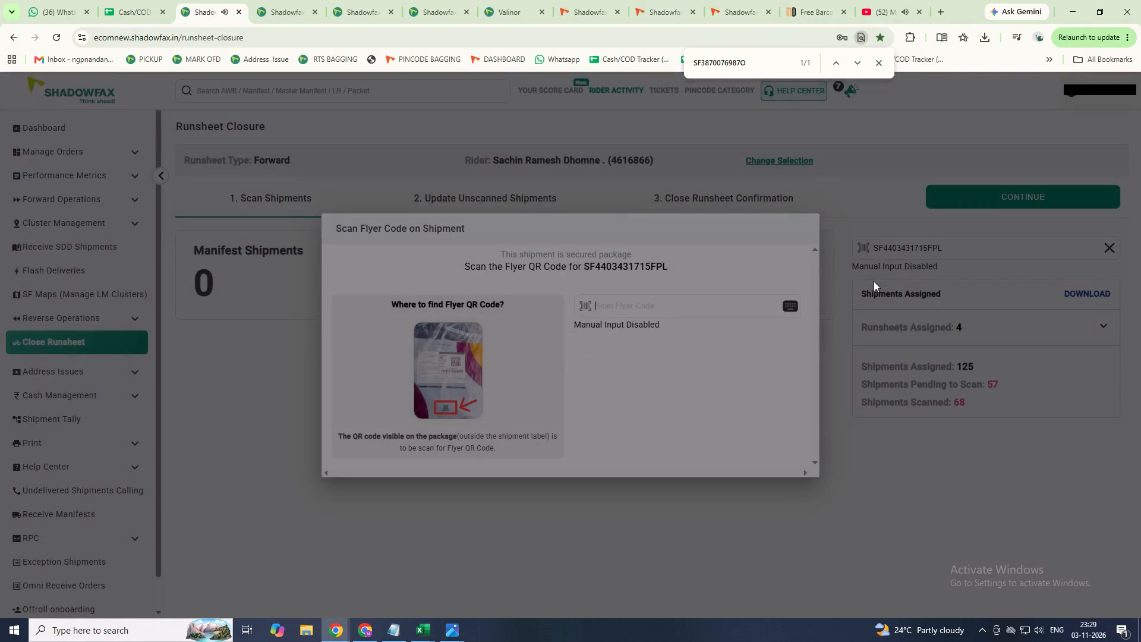
pyautogui.moveTo(874, 281); pyautogui.dragTo(935, 427, button='right')
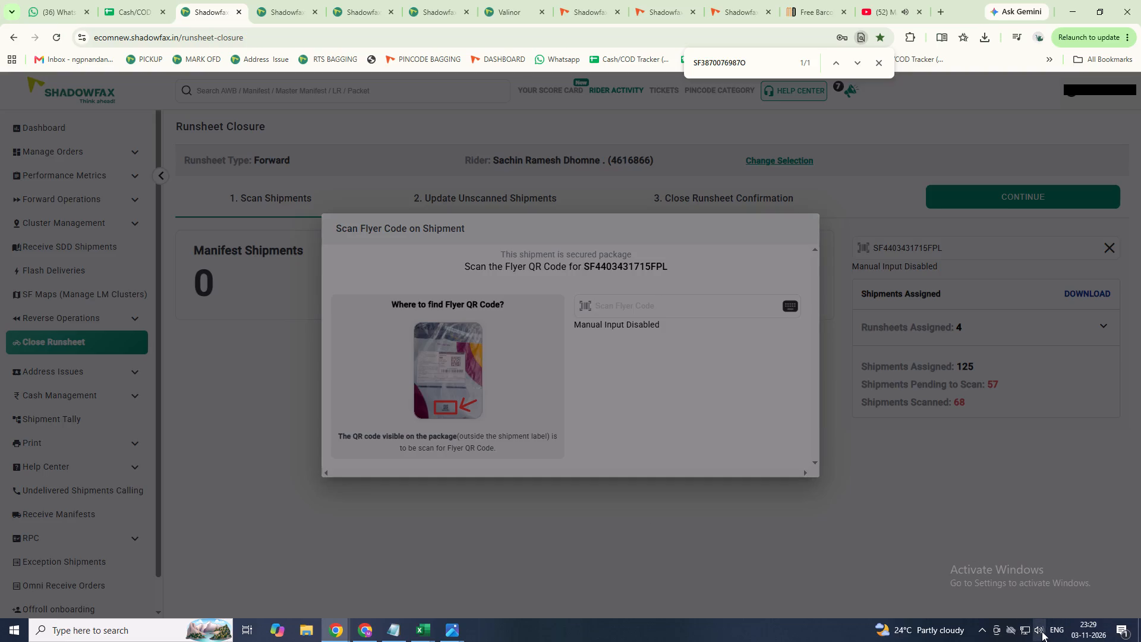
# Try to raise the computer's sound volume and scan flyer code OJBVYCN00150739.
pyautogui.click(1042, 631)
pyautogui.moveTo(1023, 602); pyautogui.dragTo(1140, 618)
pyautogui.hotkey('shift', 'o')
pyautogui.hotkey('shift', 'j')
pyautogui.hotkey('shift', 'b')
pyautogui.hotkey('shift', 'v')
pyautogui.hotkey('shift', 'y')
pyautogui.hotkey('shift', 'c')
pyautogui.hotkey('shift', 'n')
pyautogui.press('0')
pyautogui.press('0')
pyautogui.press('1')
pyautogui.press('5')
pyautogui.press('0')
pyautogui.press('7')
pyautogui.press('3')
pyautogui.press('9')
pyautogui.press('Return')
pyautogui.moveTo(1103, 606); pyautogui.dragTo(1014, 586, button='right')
pyautogui.click(616, 313)
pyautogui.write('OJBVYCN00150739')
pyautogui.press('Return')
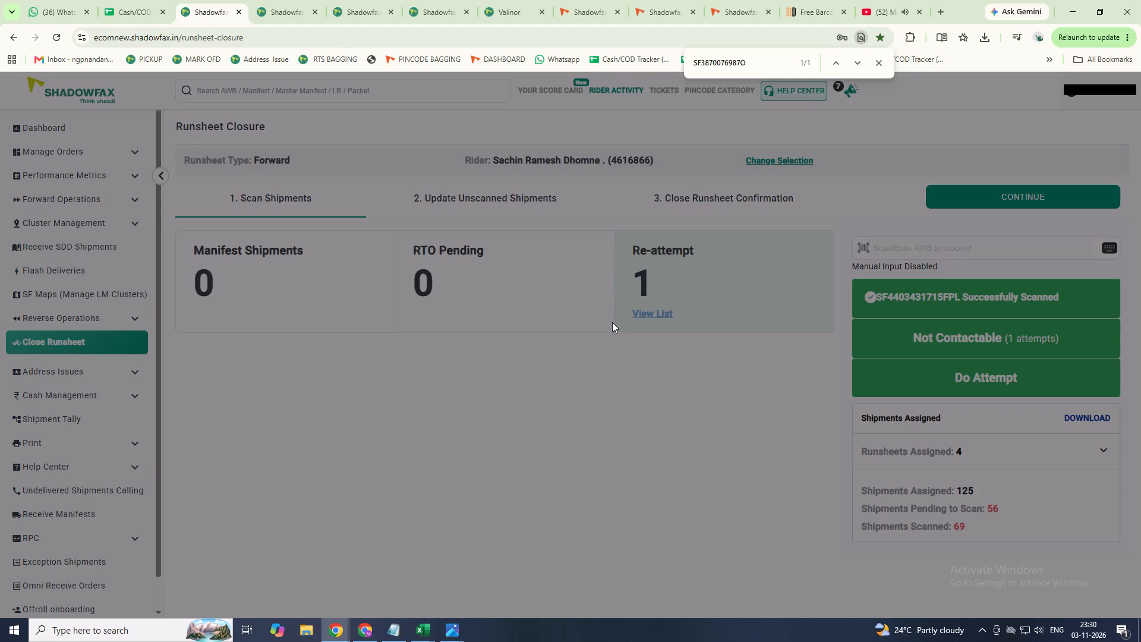
pyautogui.moveTo(720, 304); pyautogui.dragTo(607, 417, button='right')
# Raise the headphone sound volume of the computer.
pyautogui.click(967, 243)
pyautogui.click(1038, 630)
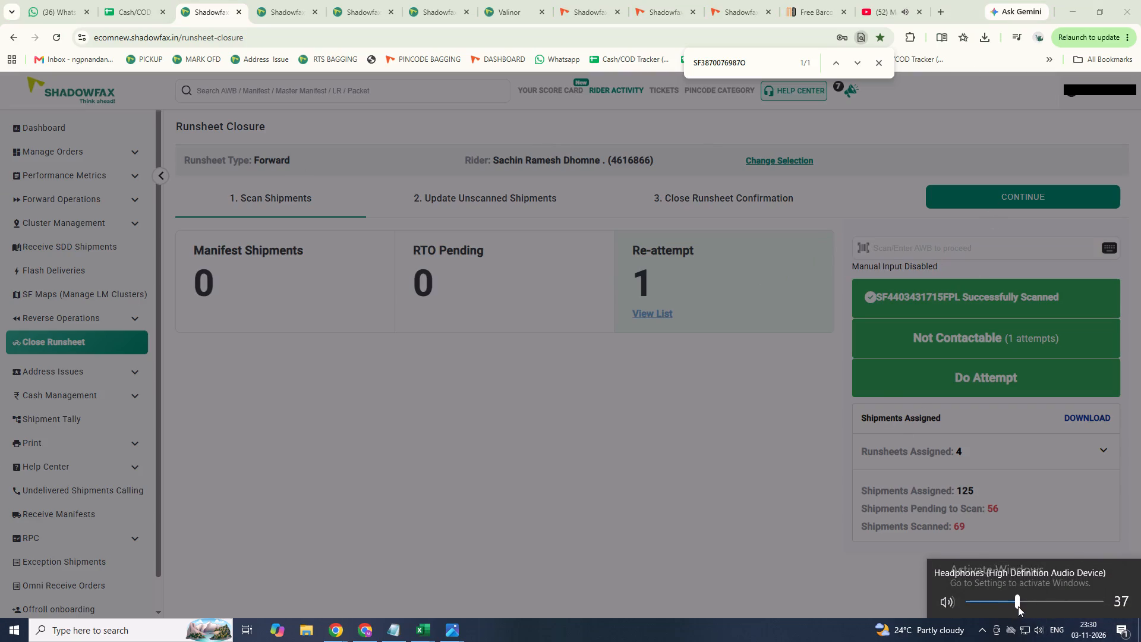
pyautogui.moveTo(1019, 606); pyautogui.dragTo(1140, 562)
pyautogui.click(952, 250)
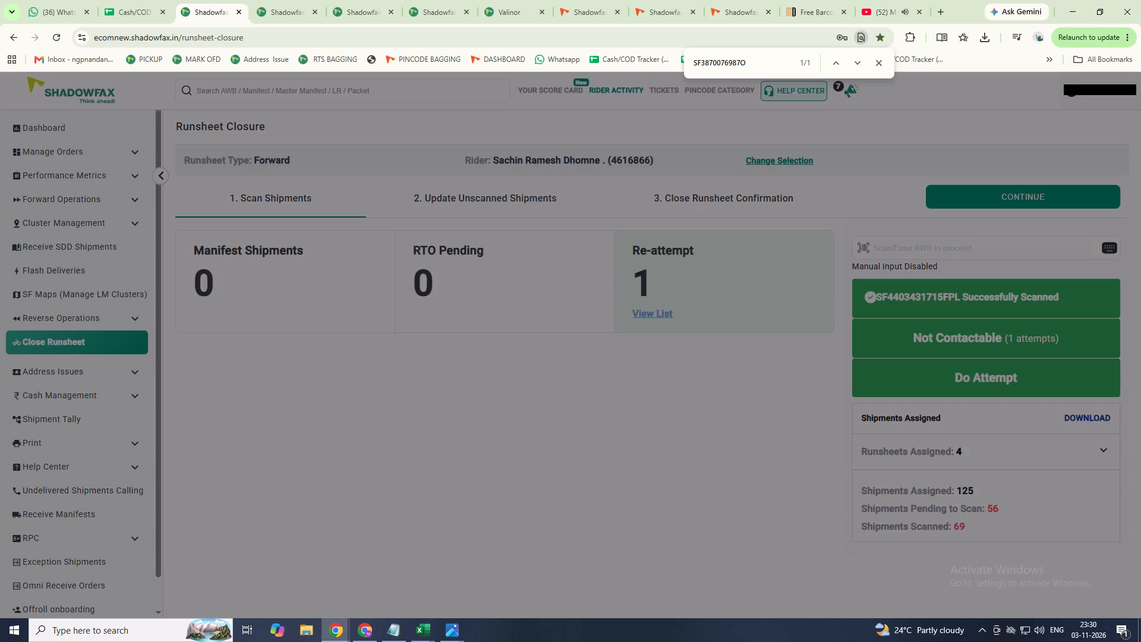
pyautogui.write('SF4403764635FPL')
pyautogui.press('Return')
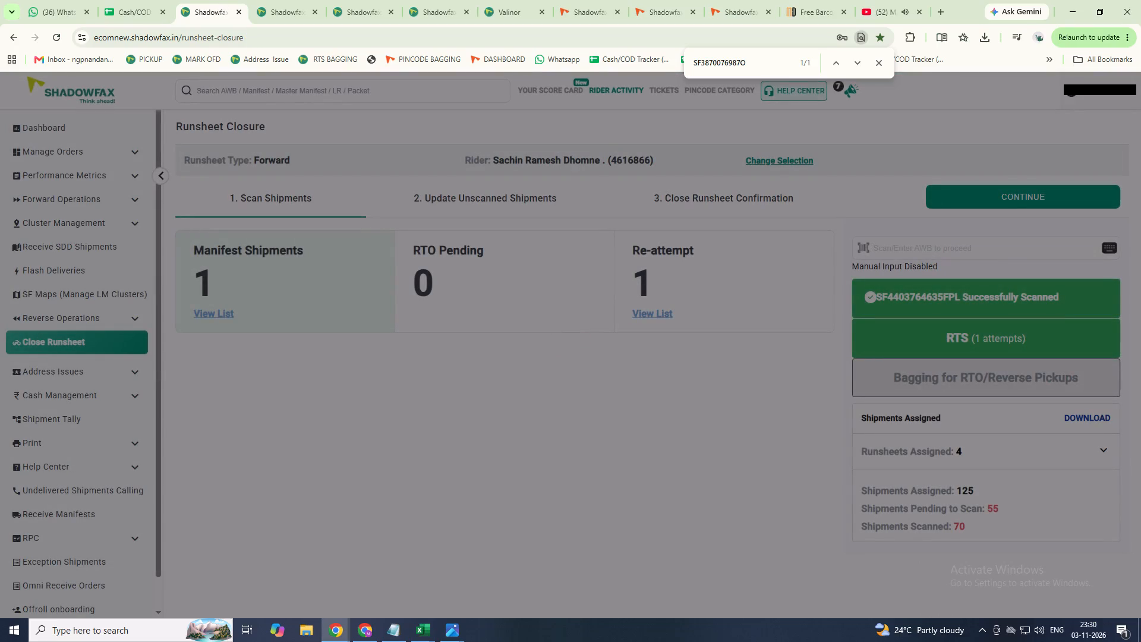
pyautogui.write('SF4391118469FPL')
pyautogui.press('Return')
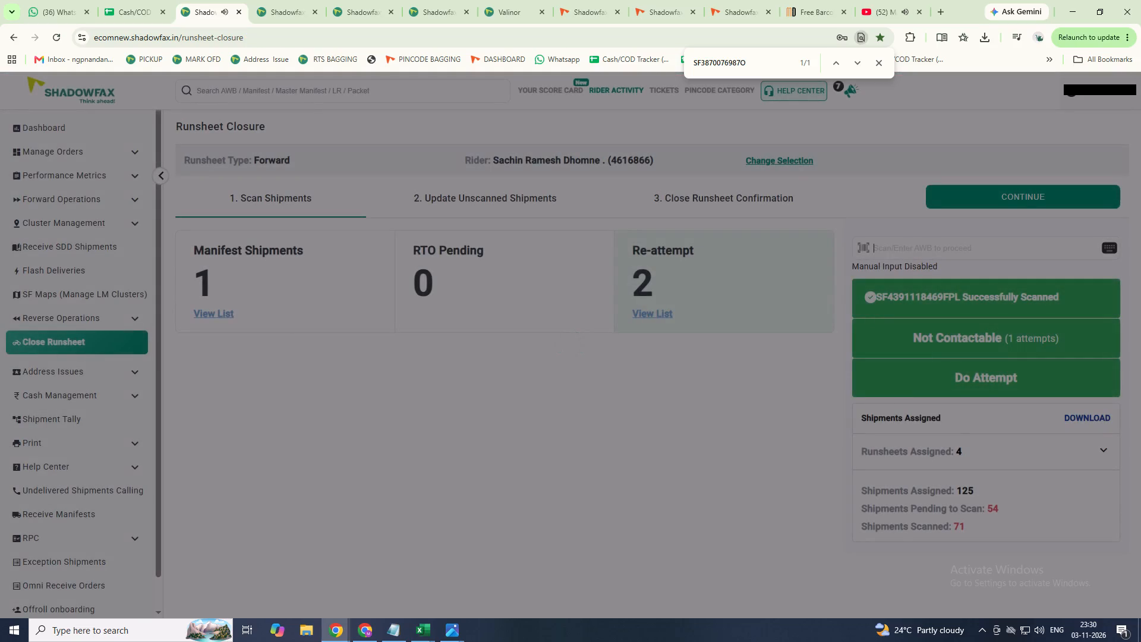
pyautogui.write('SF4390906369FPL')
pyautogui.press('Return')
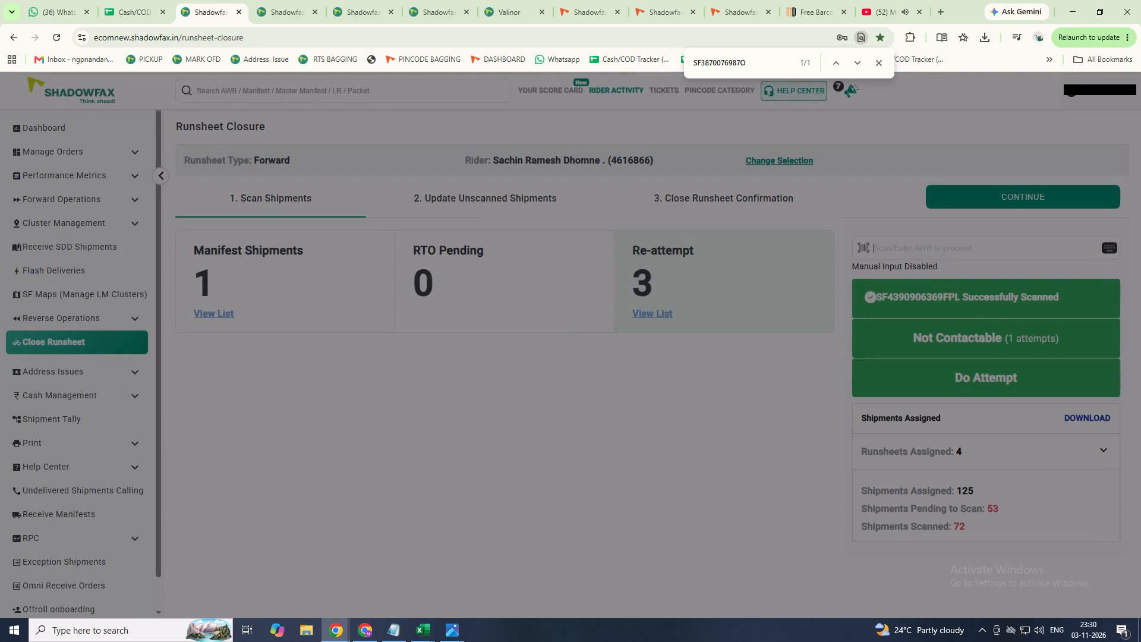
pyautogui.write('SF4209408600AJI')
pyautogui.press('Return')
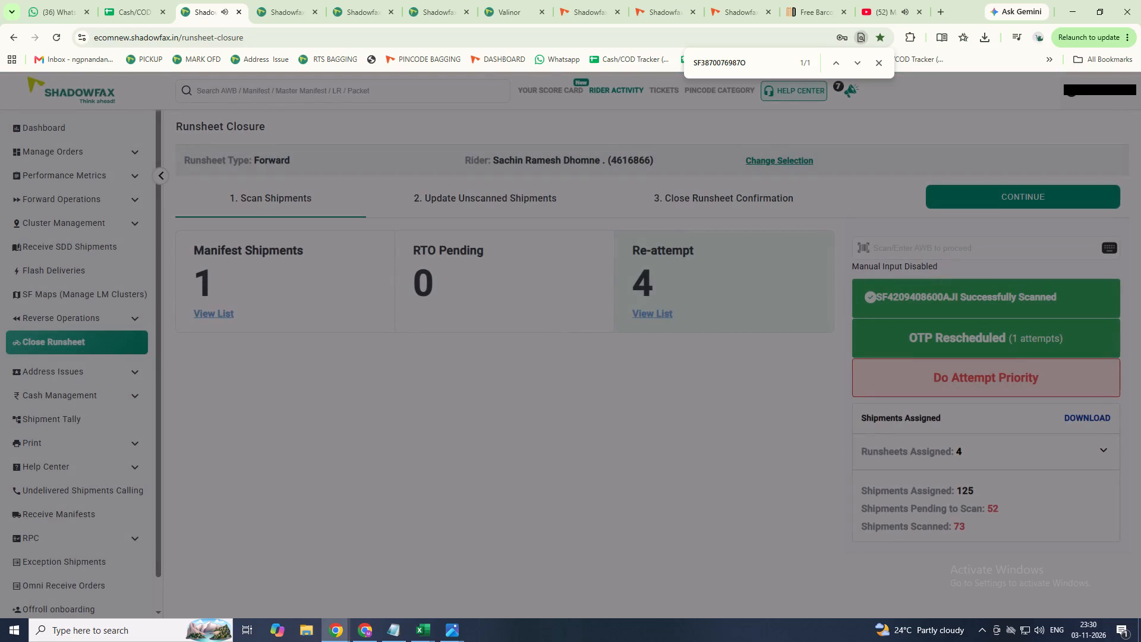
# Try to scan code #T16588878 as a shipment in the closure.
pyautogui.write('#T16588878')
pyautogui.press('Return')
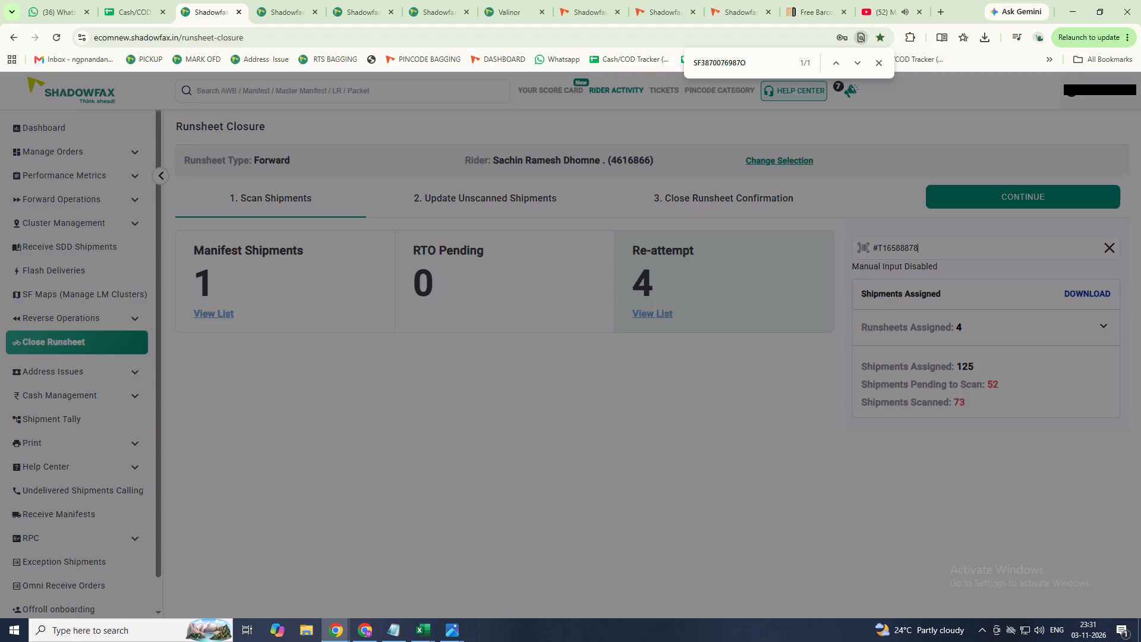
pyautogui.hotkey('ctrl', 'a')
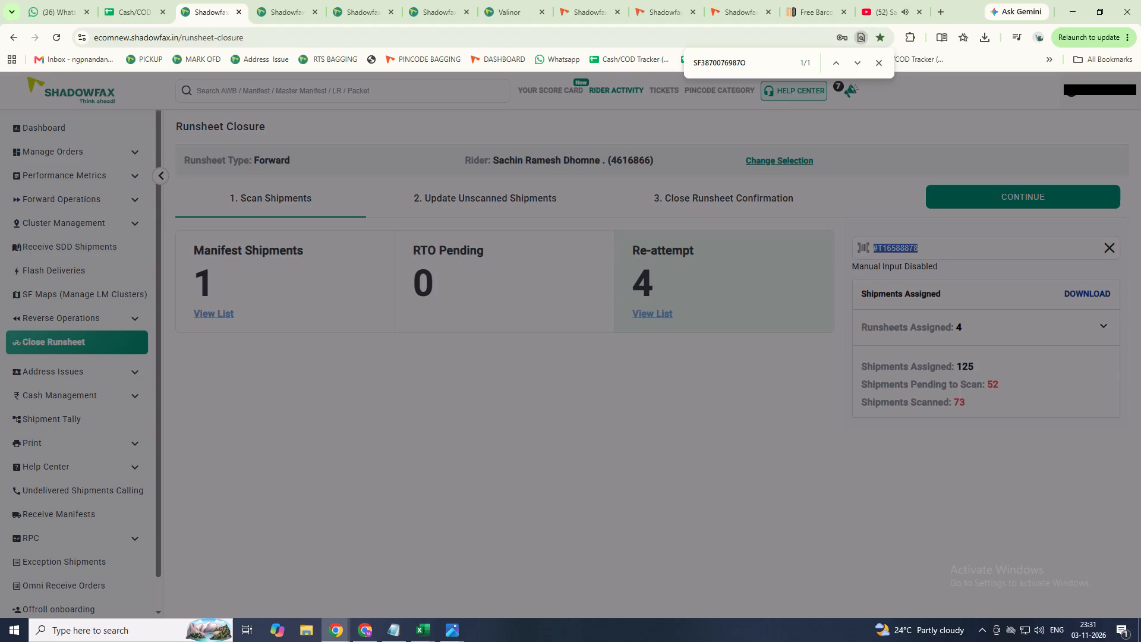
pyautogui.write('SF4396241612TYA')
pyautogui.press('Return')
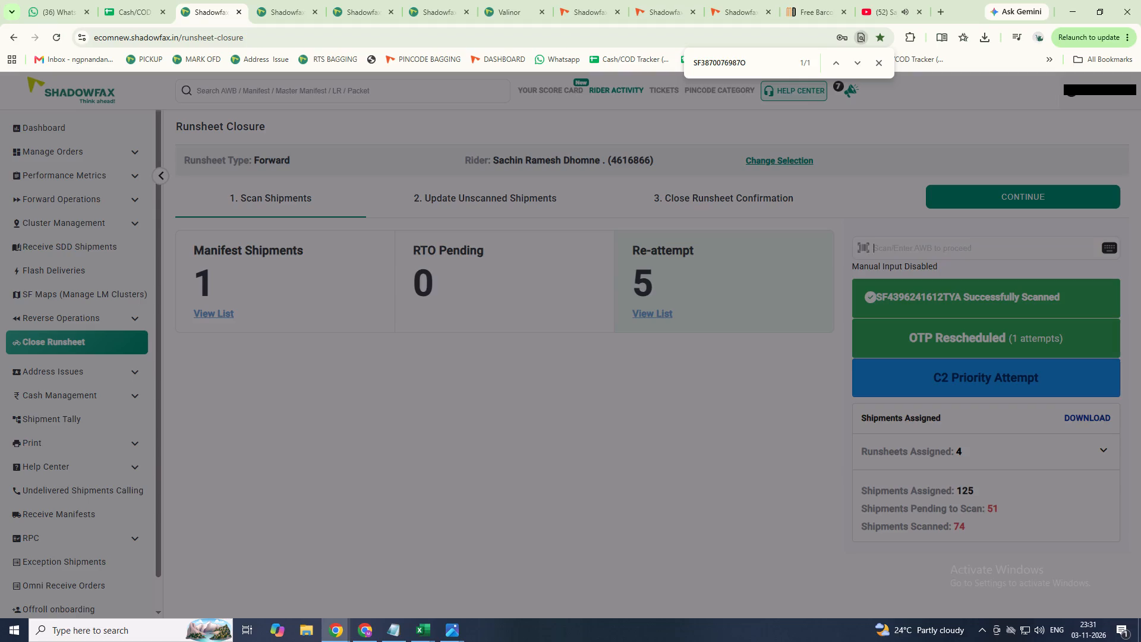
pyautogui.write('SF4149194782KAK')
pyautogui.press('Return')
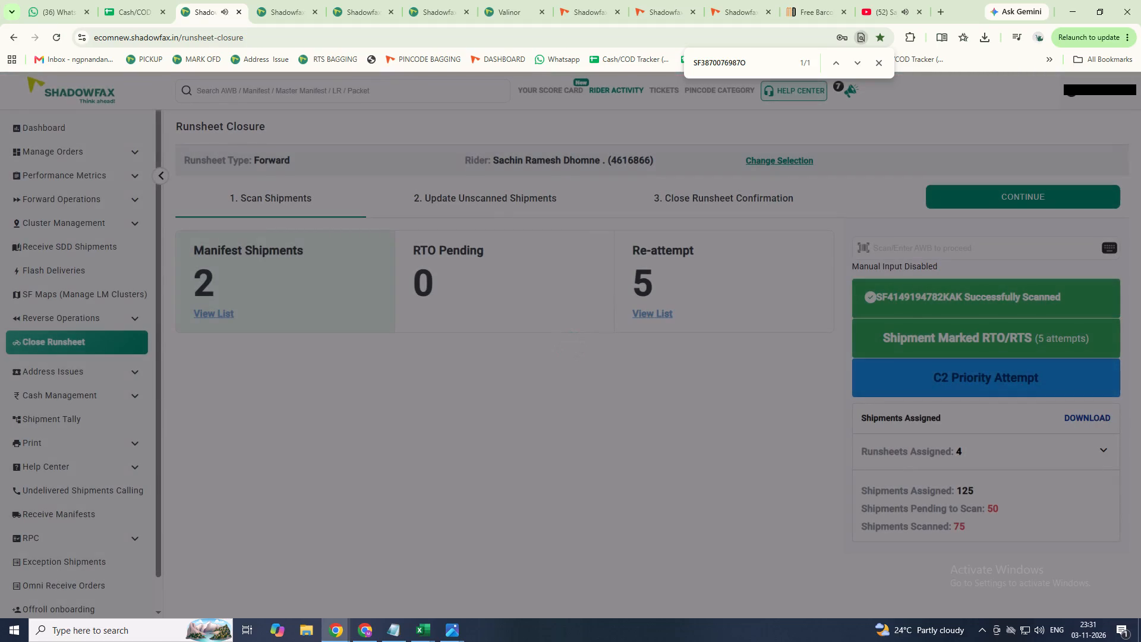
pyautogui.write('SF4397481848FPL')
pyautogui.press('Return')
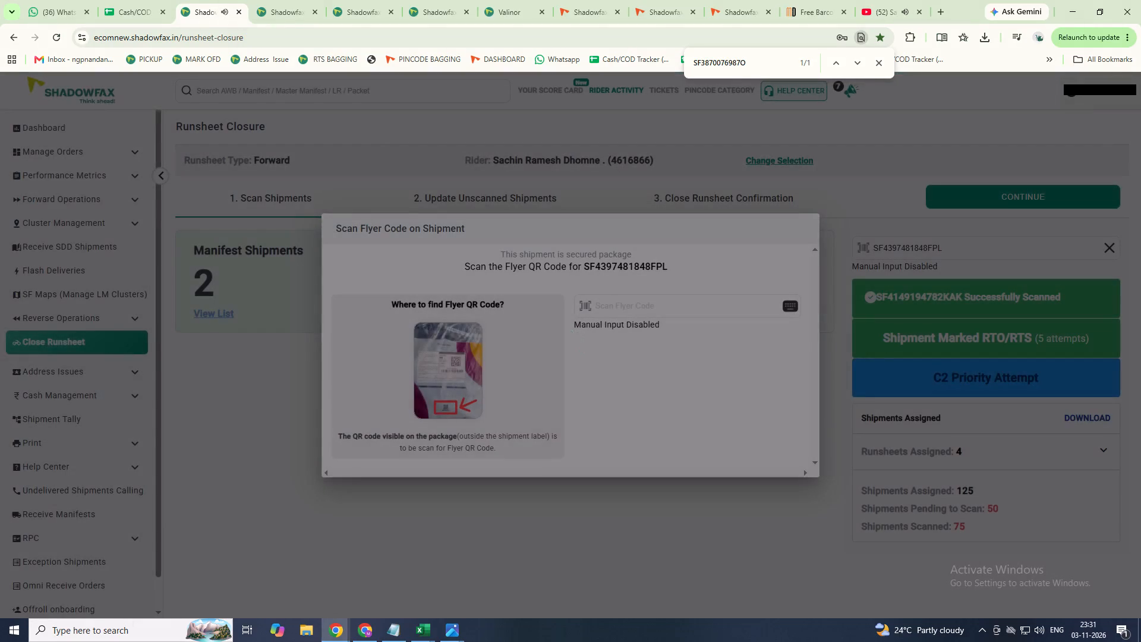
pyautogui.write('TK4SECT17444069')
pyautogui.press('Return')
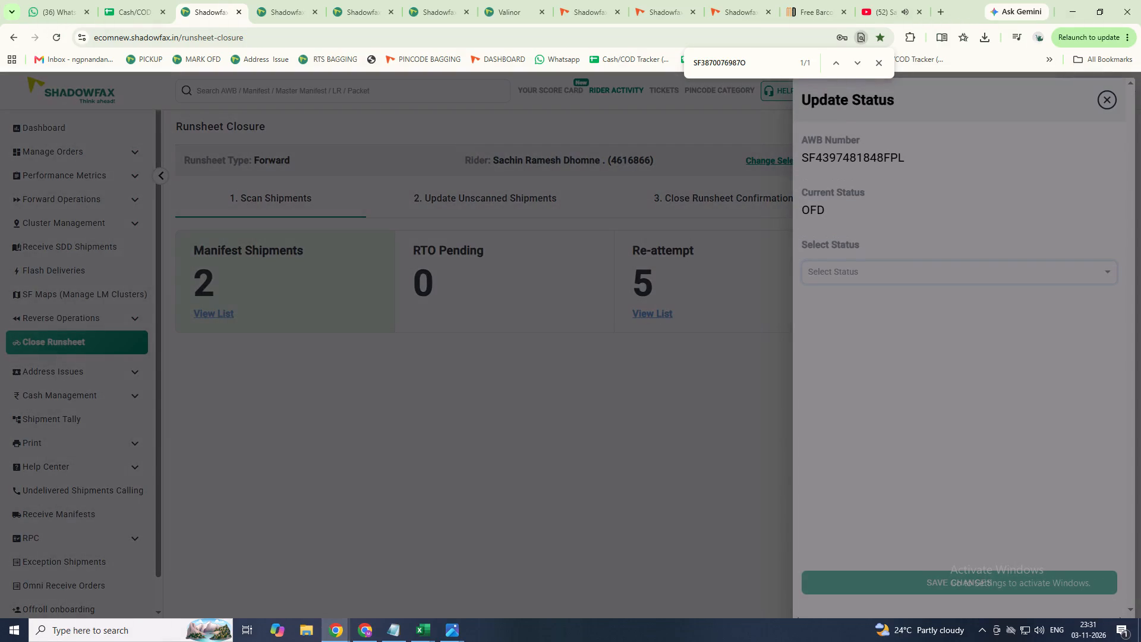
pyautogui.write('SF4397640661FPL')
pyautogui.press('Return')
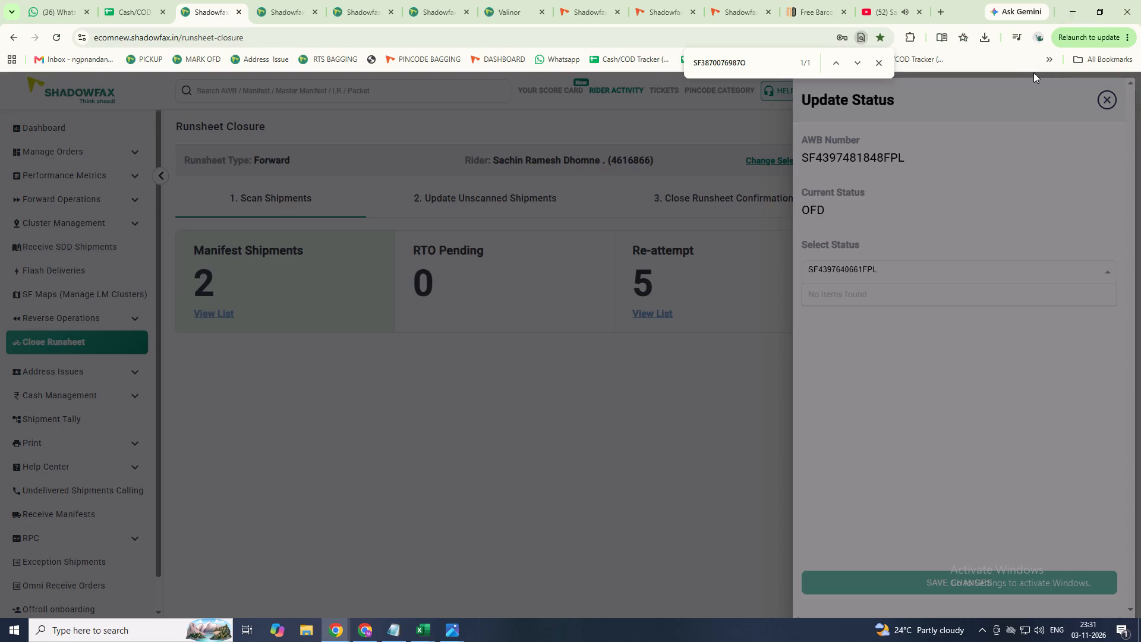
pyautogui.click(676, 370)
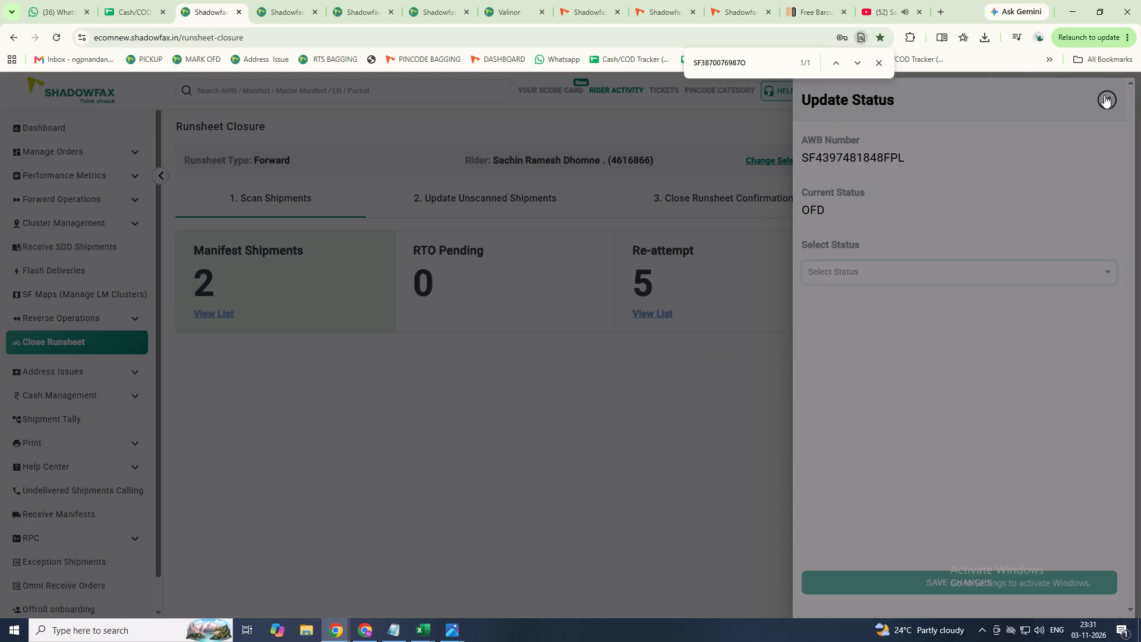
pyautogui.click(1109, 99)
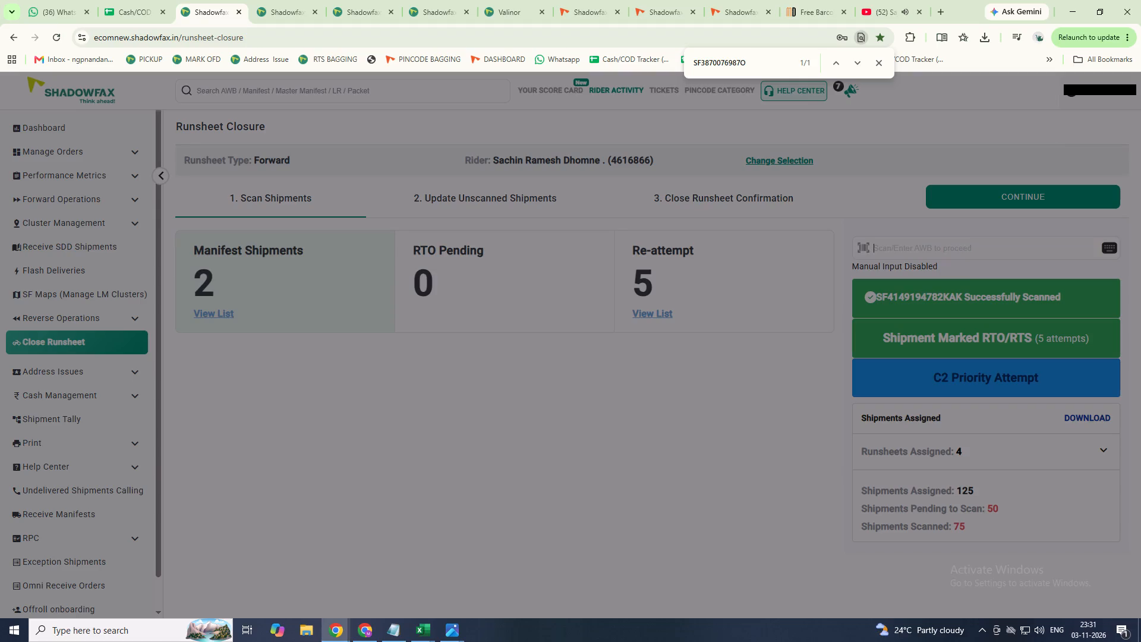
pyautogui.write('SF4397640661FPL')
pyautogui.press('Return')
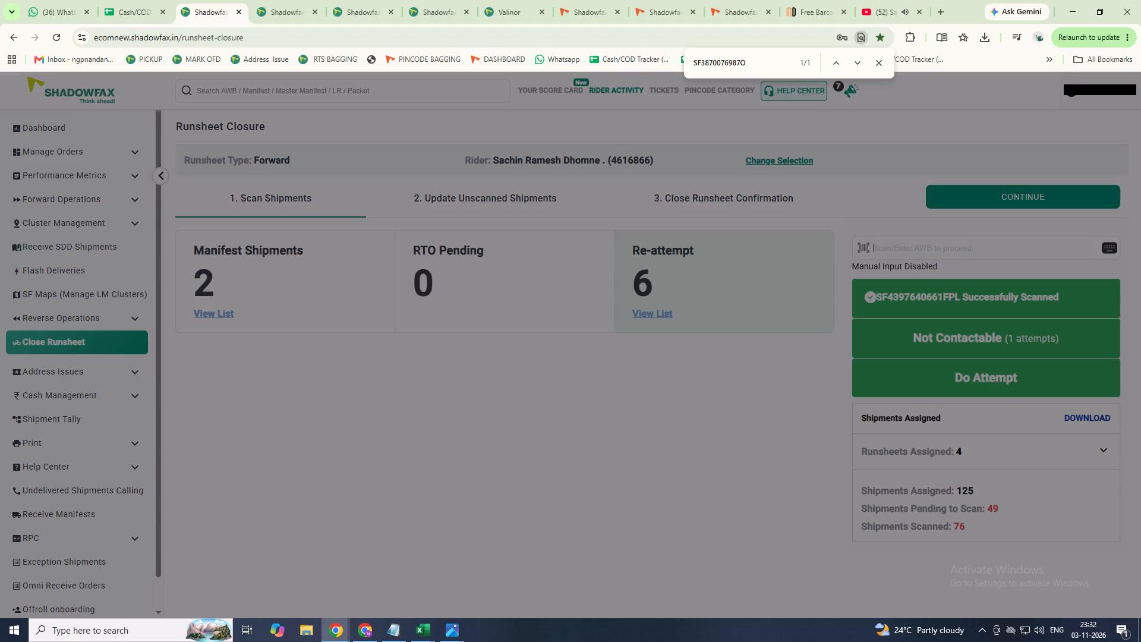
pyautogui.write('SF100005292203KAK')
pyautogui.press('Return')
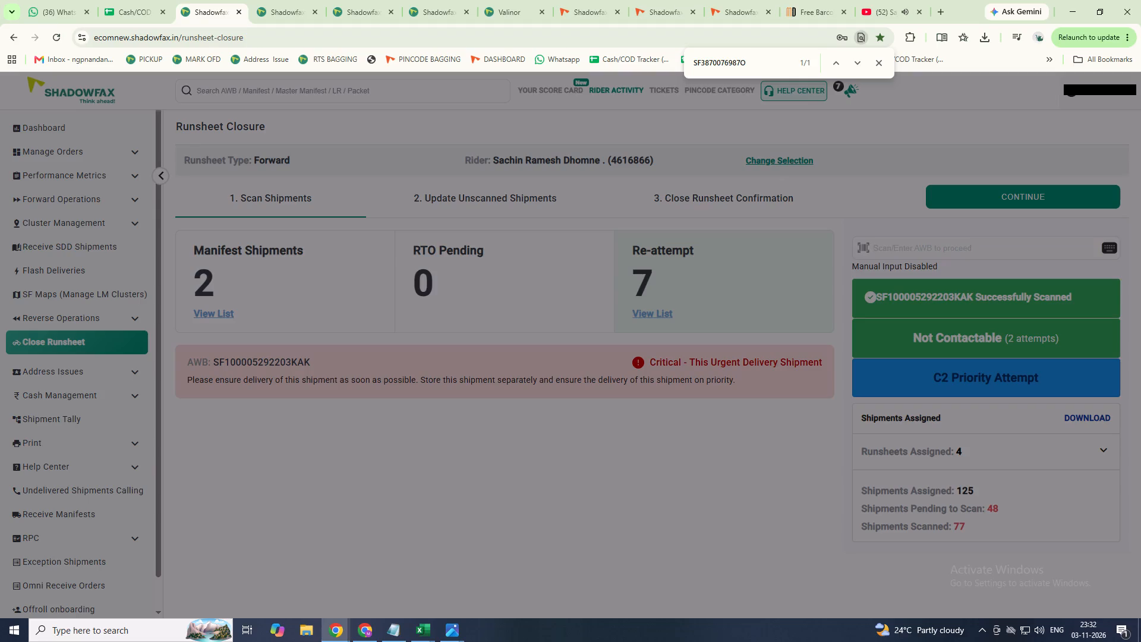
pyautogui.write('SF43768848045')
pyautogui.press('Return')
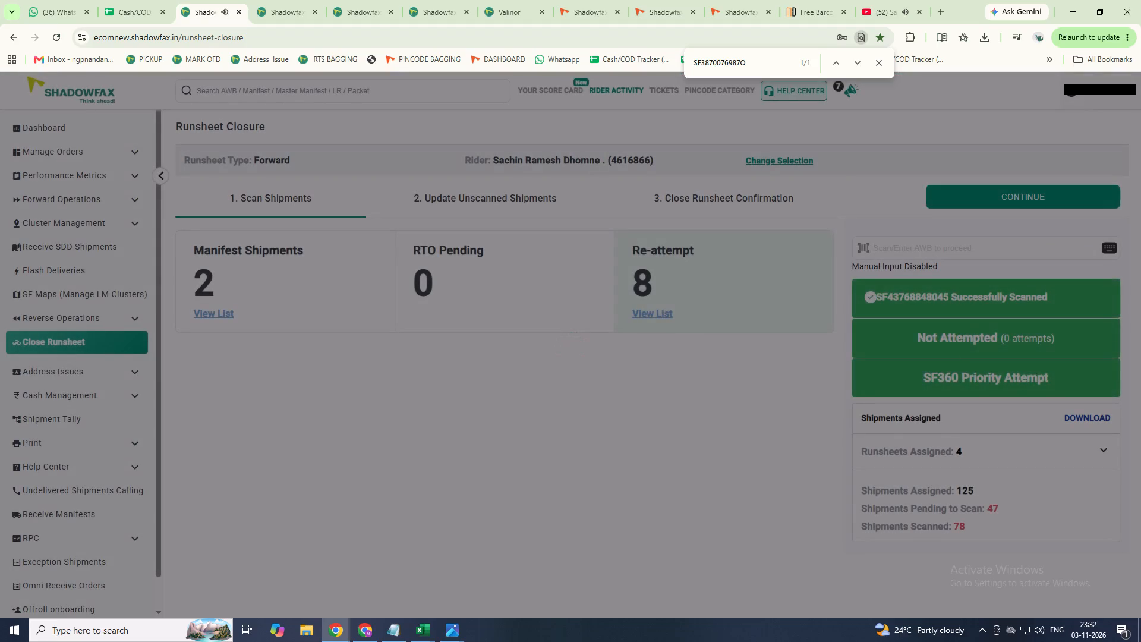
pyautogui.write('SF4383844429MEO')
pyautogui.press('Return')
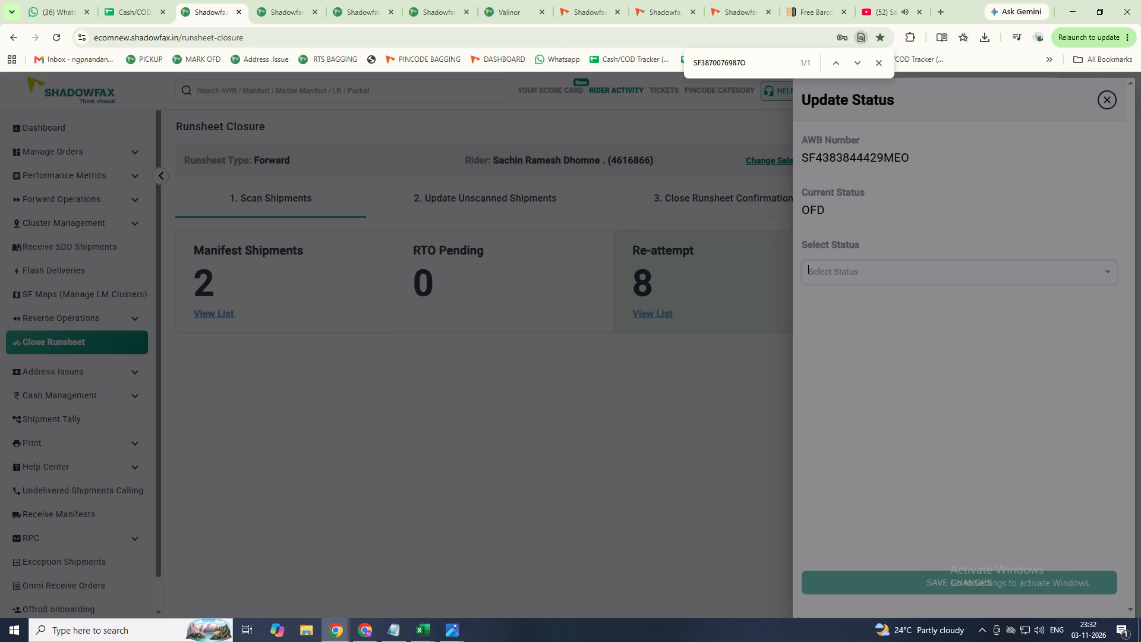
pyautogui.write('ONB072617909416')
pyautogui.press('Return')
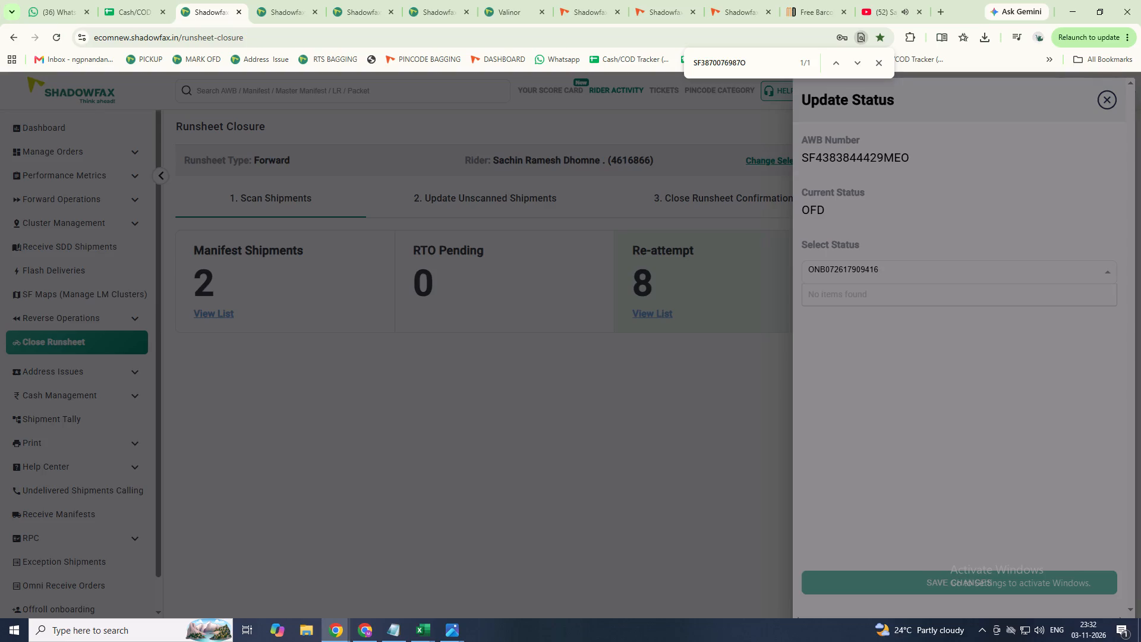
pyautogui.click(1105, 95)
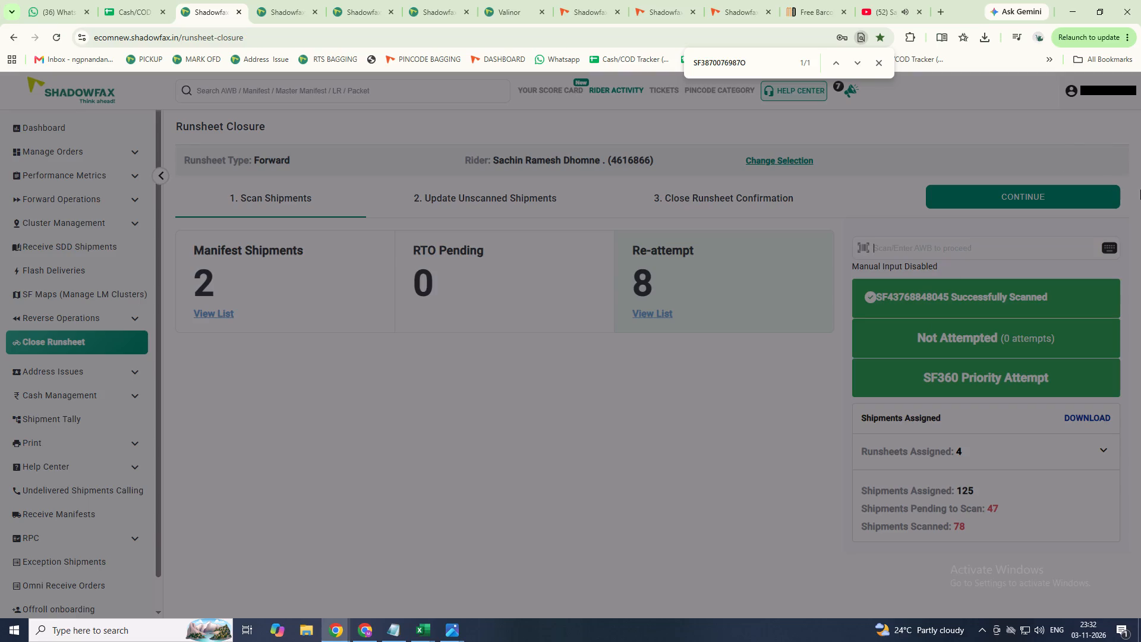
# Switch to YouTube and play the recommended 'Vijay Mantra for Success' Ram chanting video from its beginning.
pyautogui.click(880, 10)
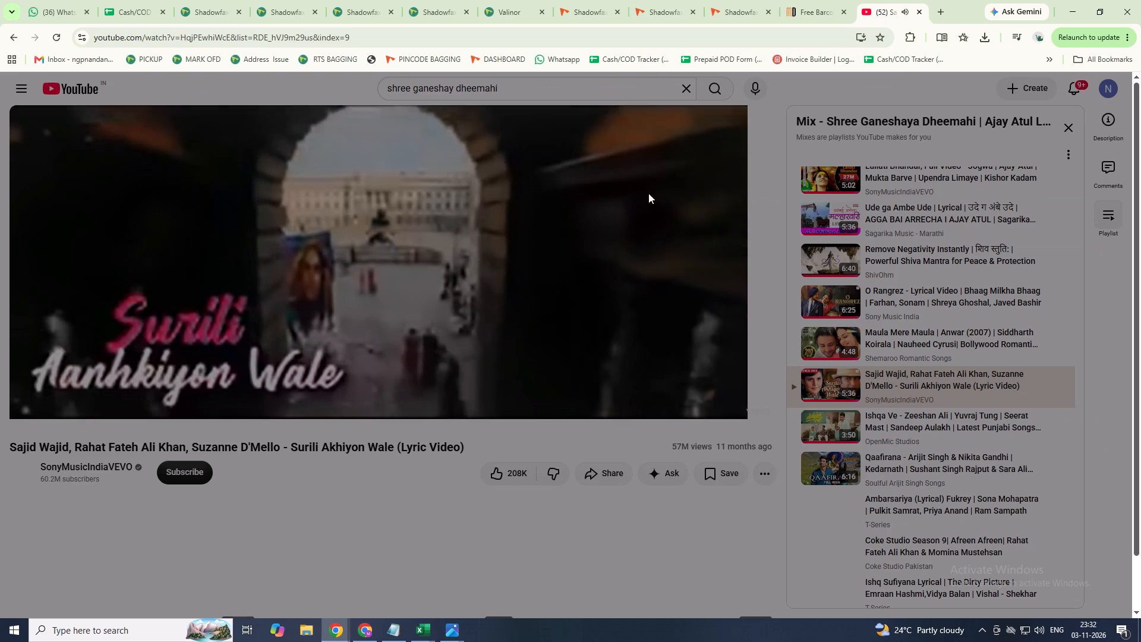
pyautogui.scroll(-5, 649, 202)
pyautogui.scroll(-1, 670, 246)
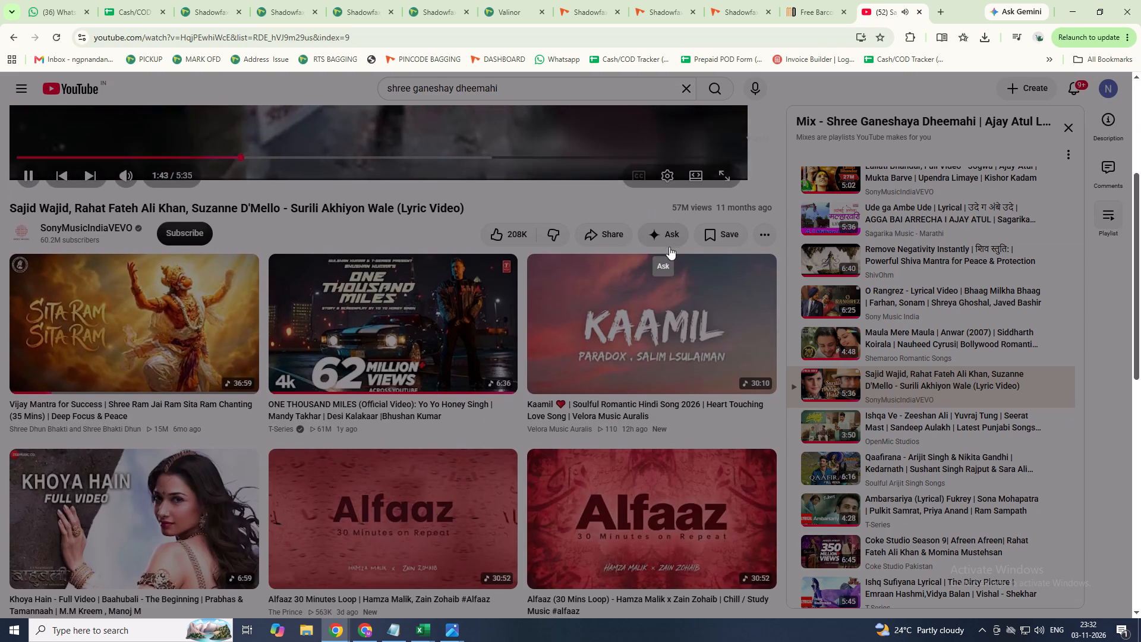
pyautogui.scroll(-2, 669, 247)
pyautogui.click(130, 177)
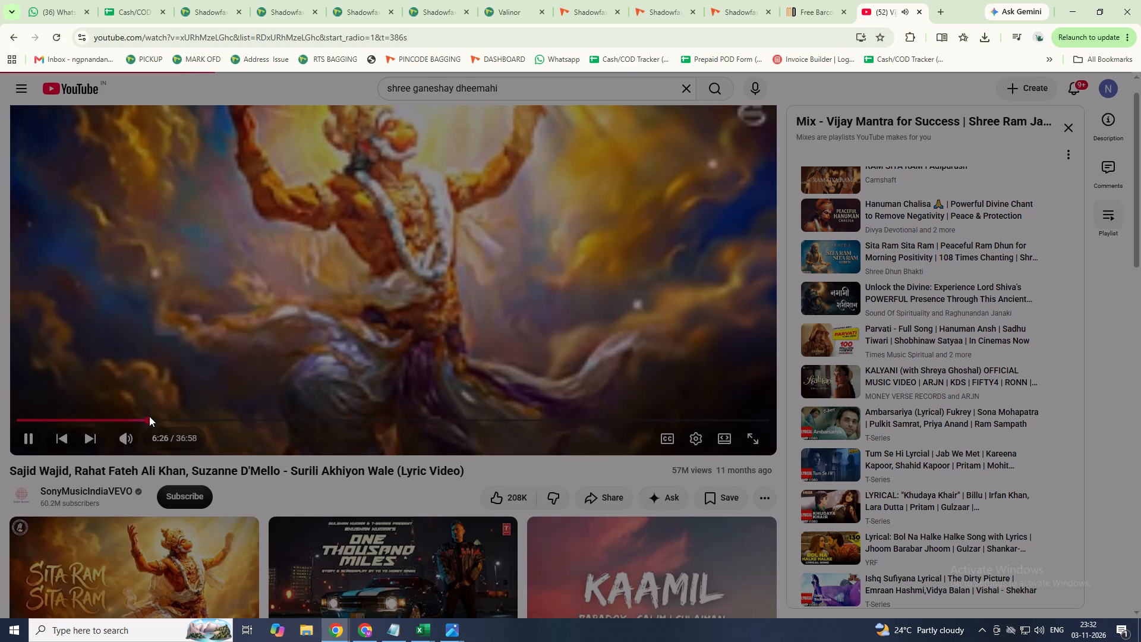
pyautogui.moveTo(146, 417); pyautogui.dragTo(37, 417)
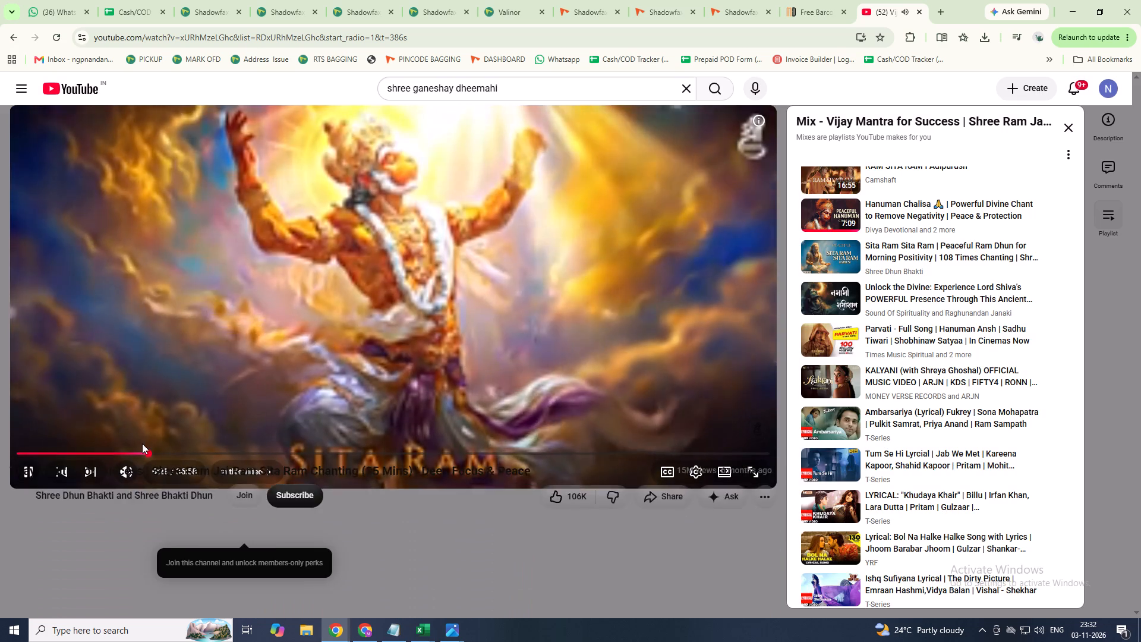
pyautogui.moveTo(146, 454); pyautogui.dragTo(0, 446)
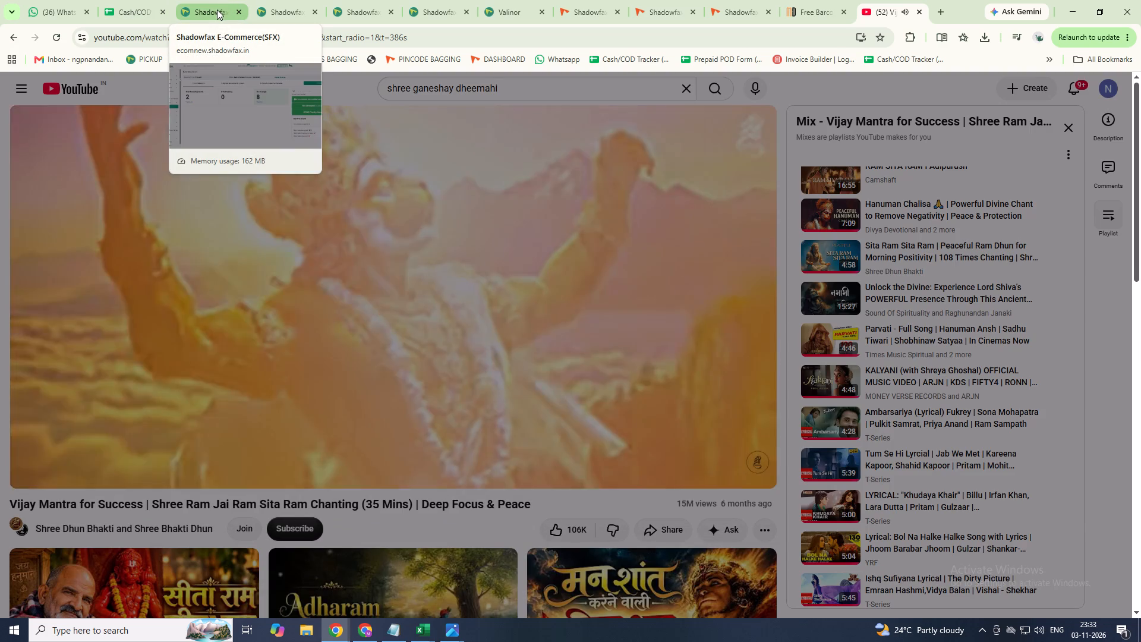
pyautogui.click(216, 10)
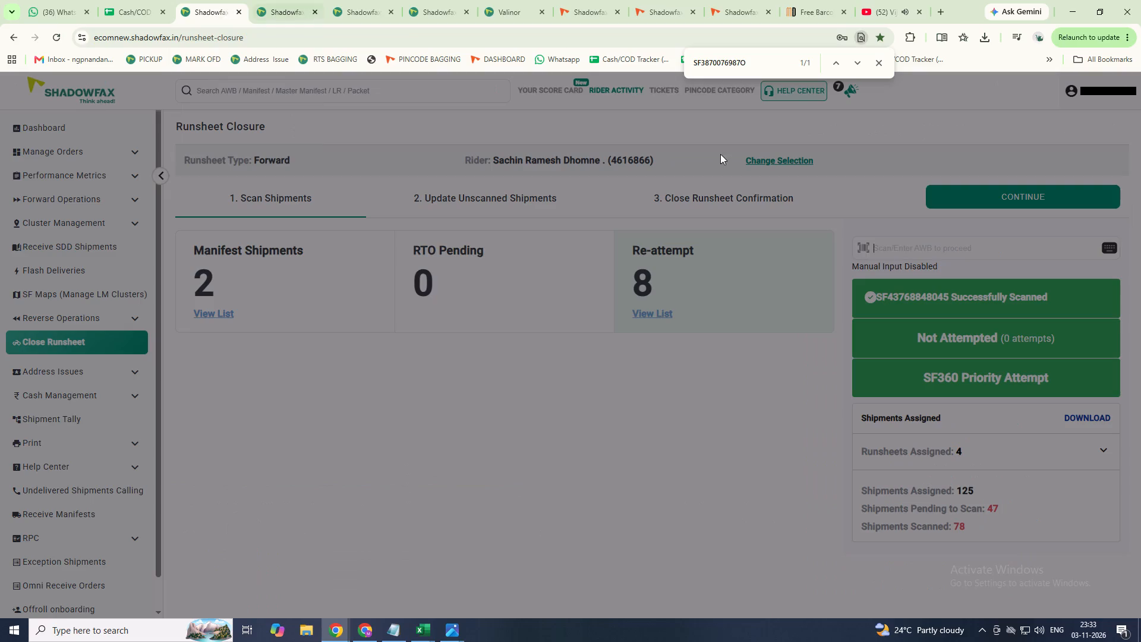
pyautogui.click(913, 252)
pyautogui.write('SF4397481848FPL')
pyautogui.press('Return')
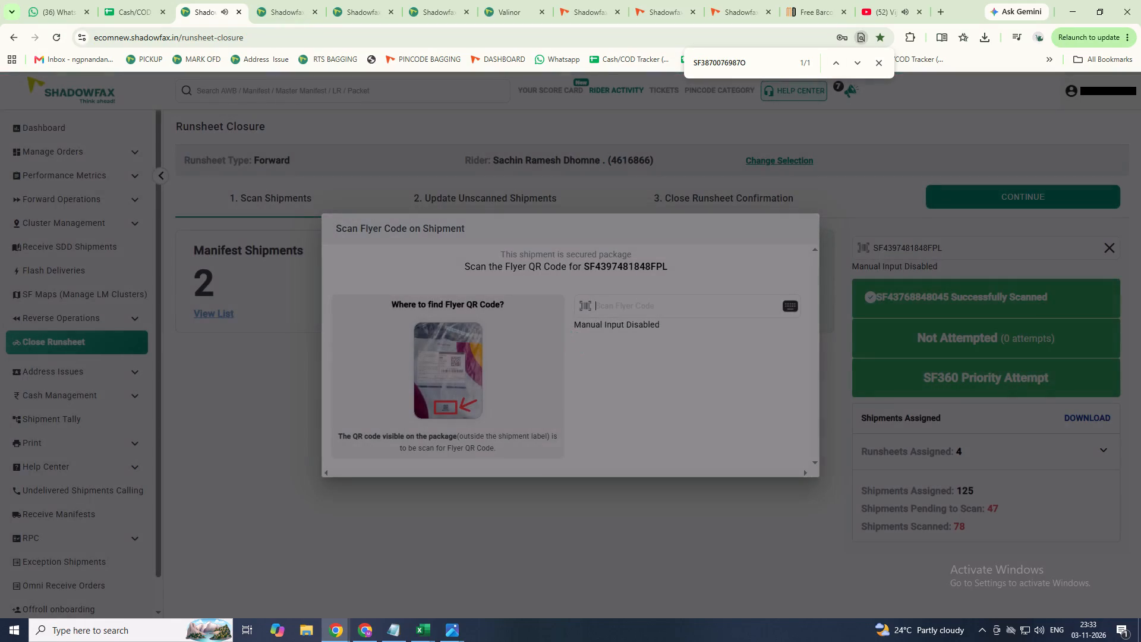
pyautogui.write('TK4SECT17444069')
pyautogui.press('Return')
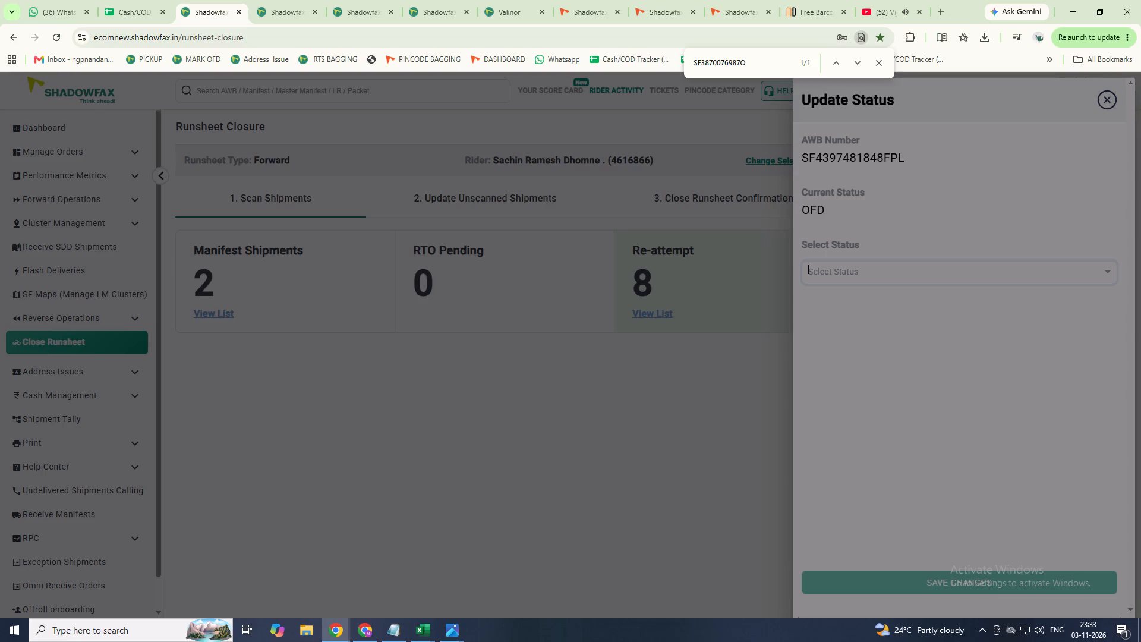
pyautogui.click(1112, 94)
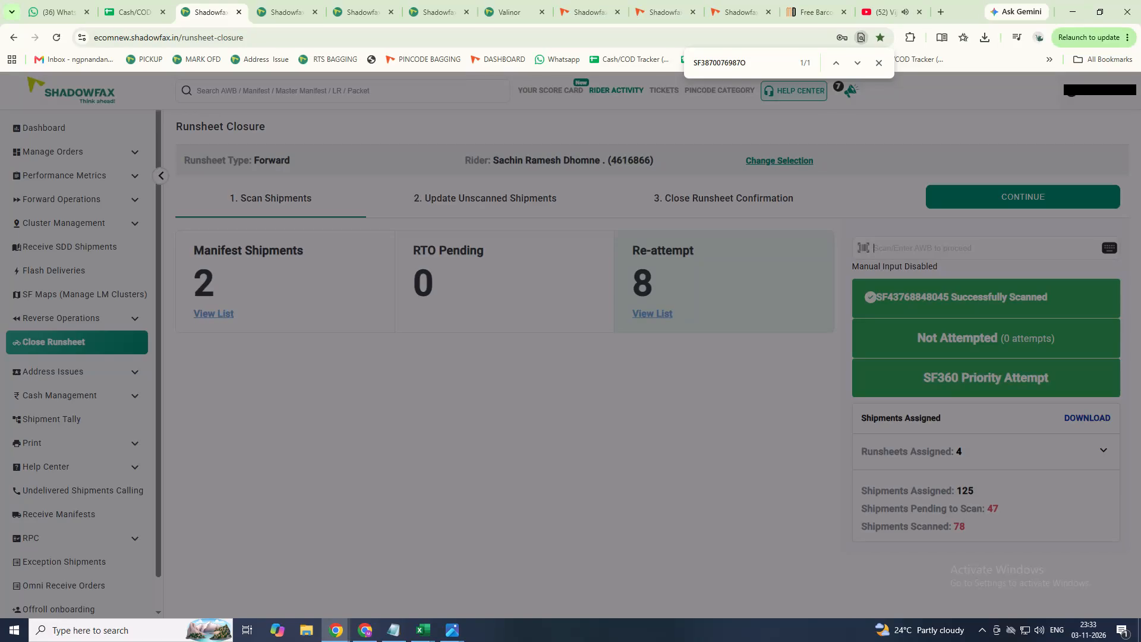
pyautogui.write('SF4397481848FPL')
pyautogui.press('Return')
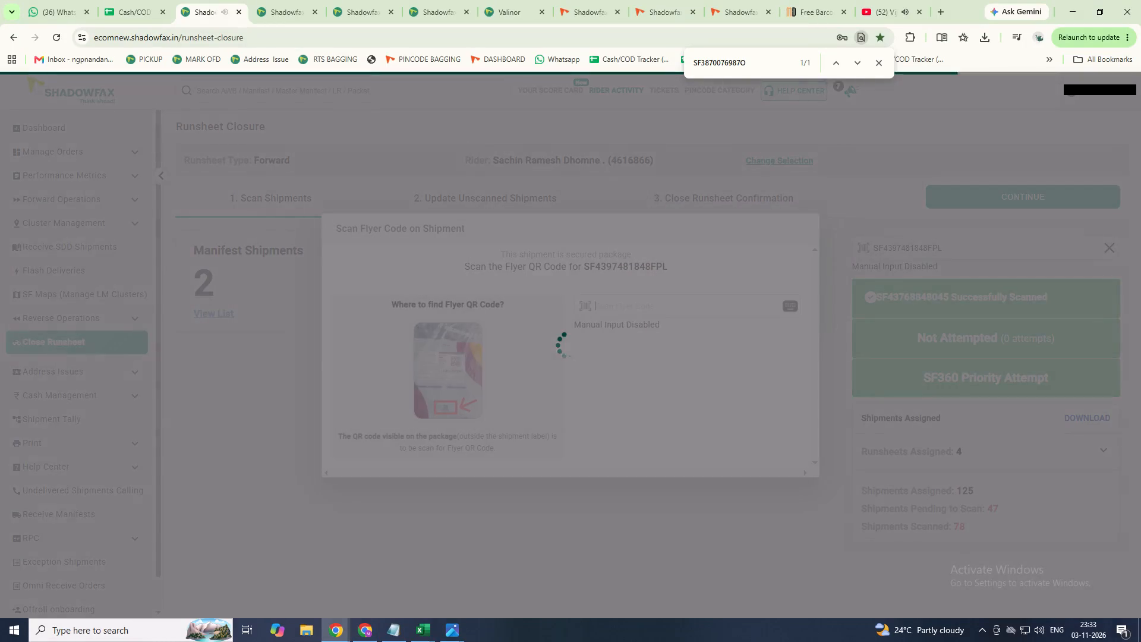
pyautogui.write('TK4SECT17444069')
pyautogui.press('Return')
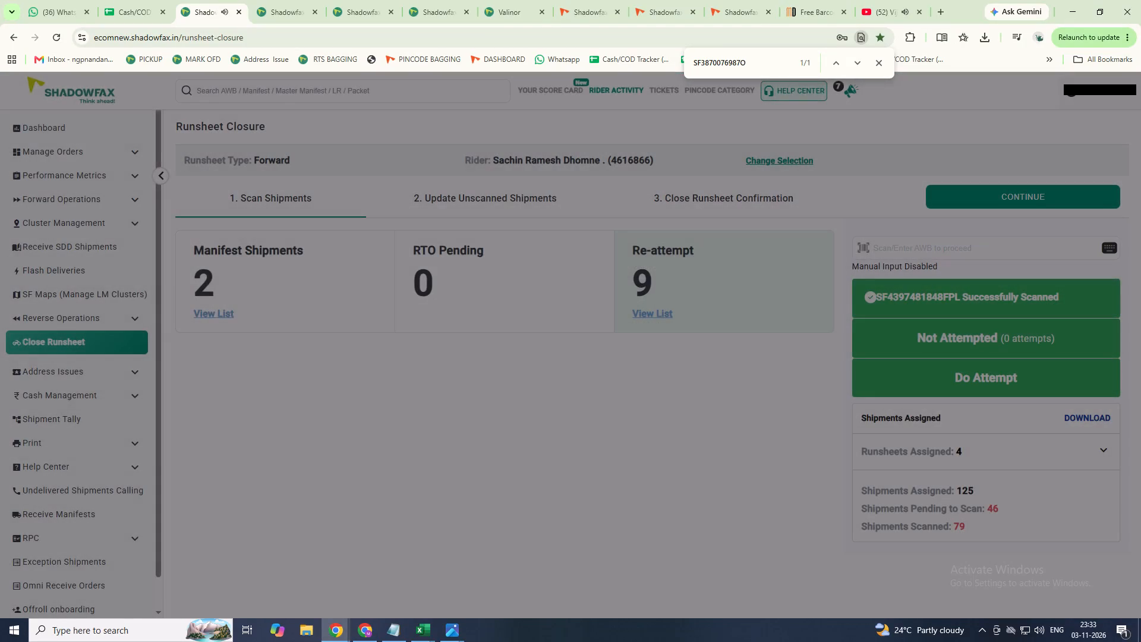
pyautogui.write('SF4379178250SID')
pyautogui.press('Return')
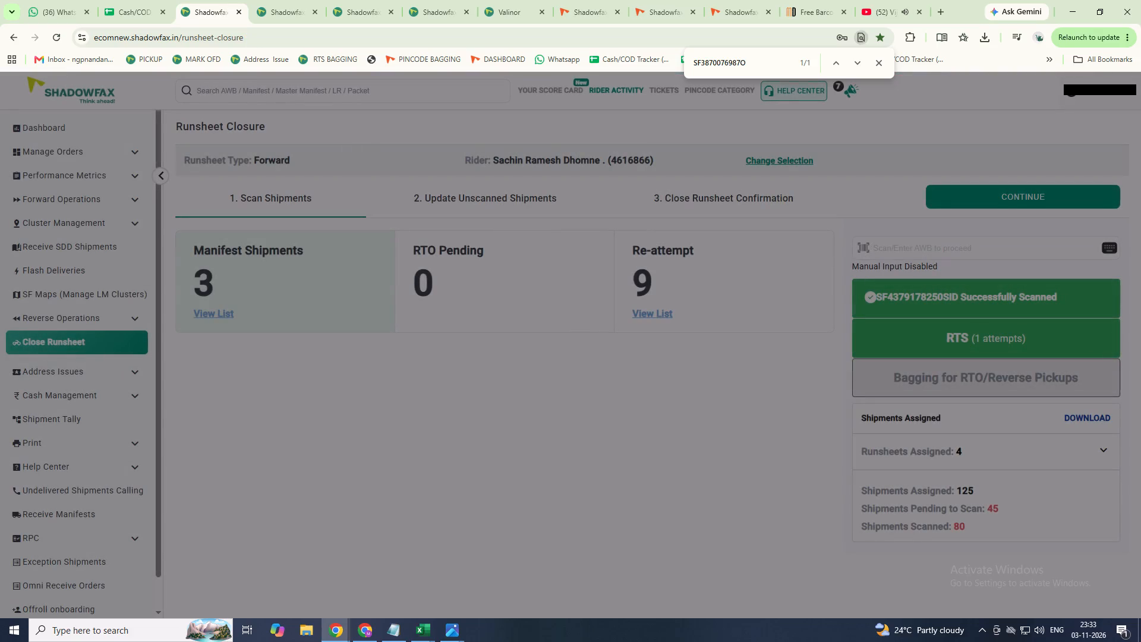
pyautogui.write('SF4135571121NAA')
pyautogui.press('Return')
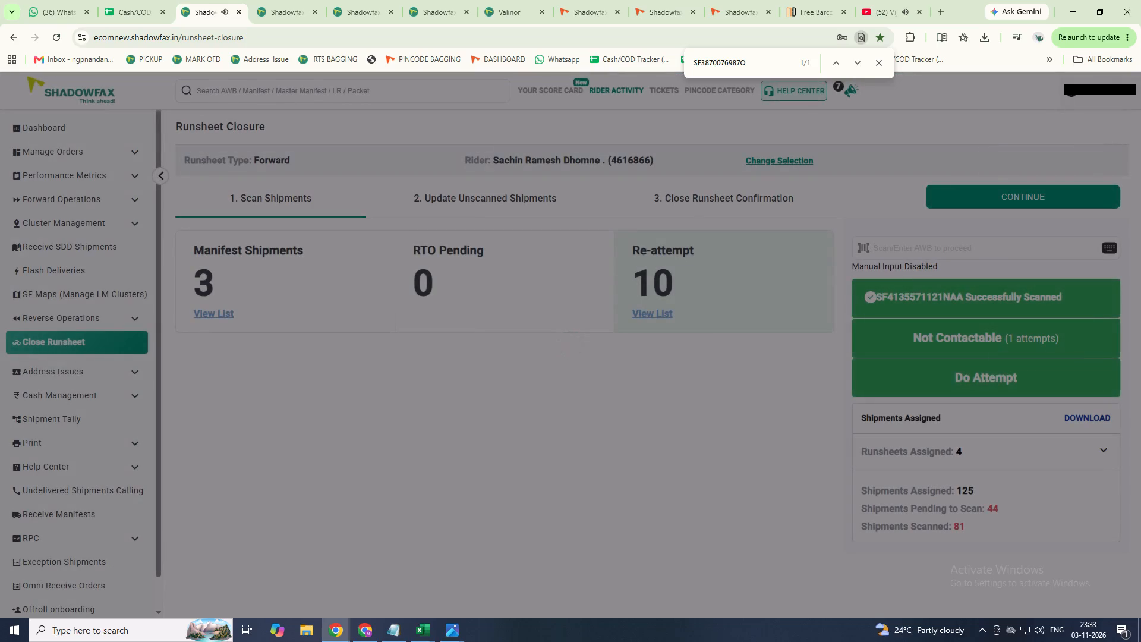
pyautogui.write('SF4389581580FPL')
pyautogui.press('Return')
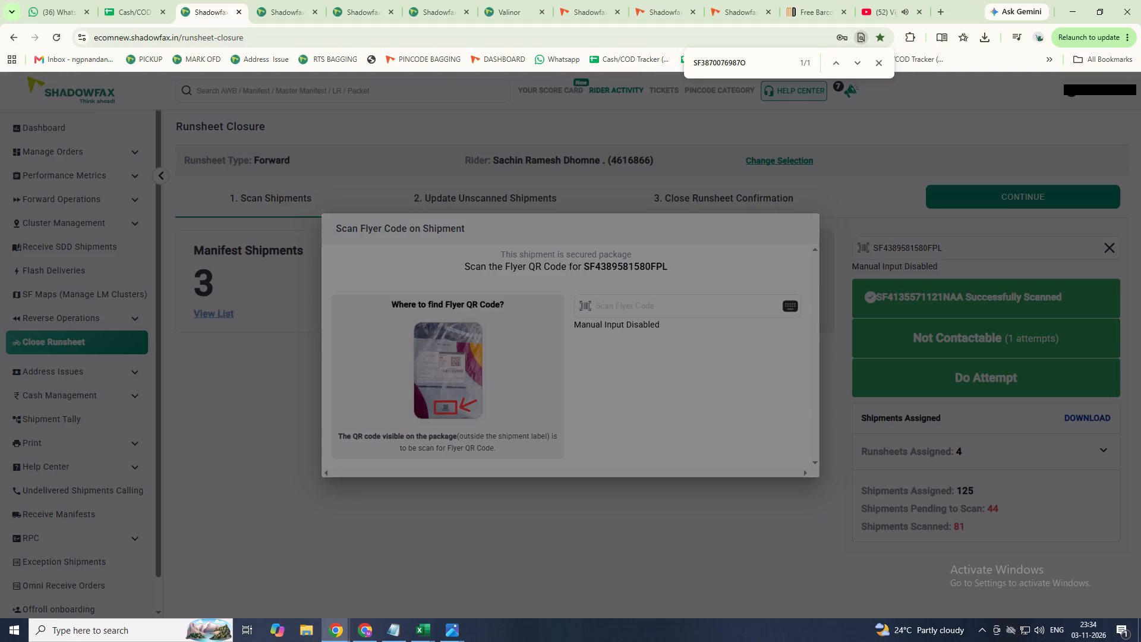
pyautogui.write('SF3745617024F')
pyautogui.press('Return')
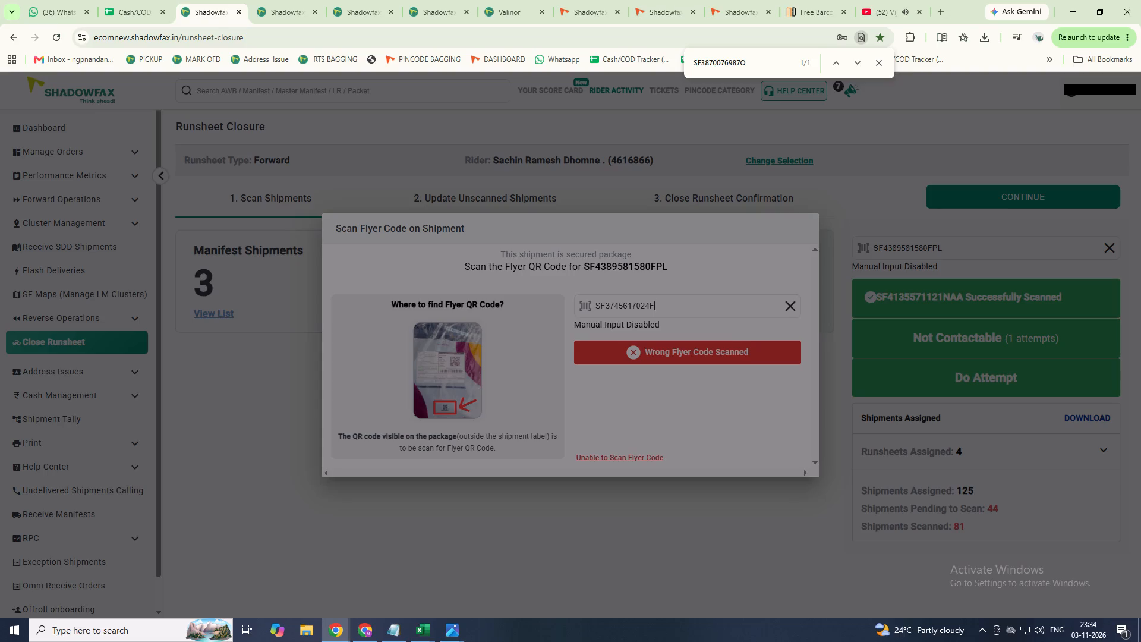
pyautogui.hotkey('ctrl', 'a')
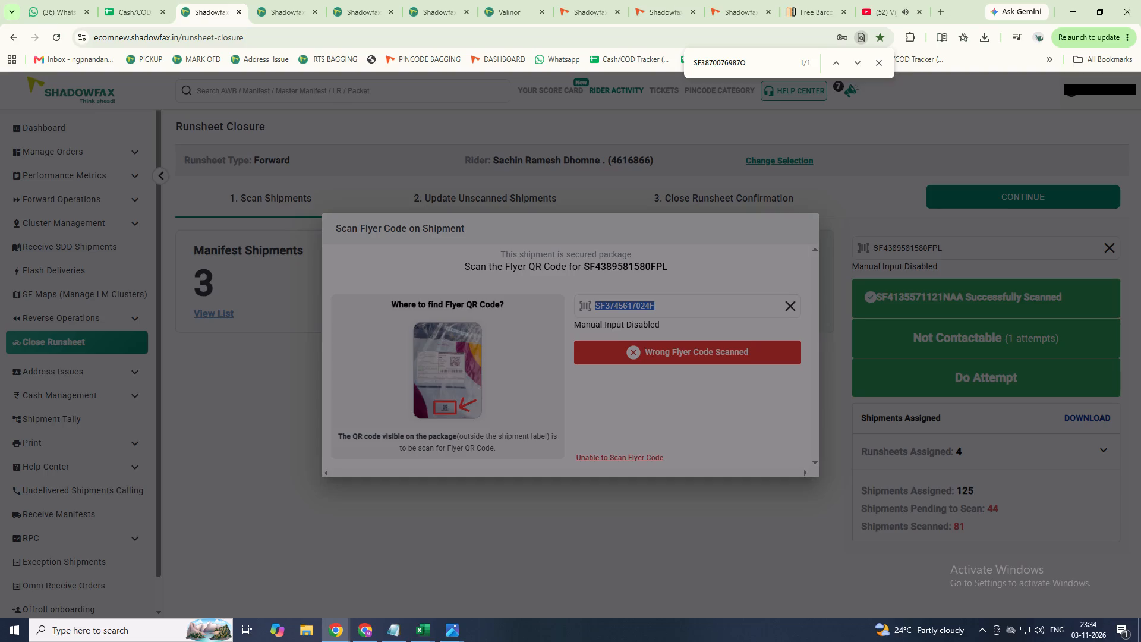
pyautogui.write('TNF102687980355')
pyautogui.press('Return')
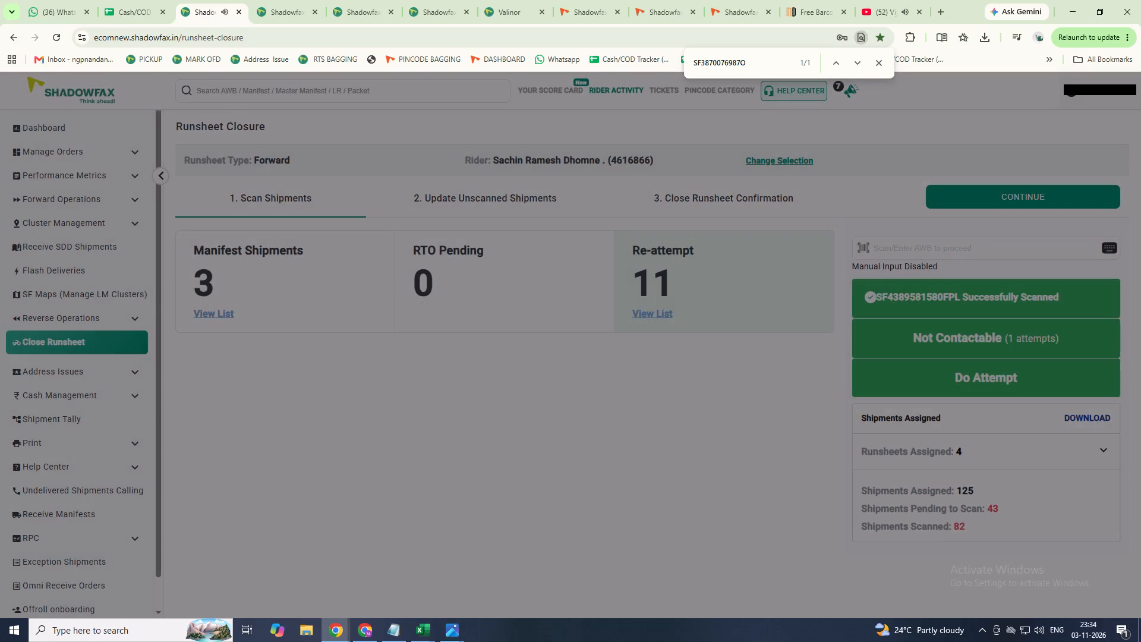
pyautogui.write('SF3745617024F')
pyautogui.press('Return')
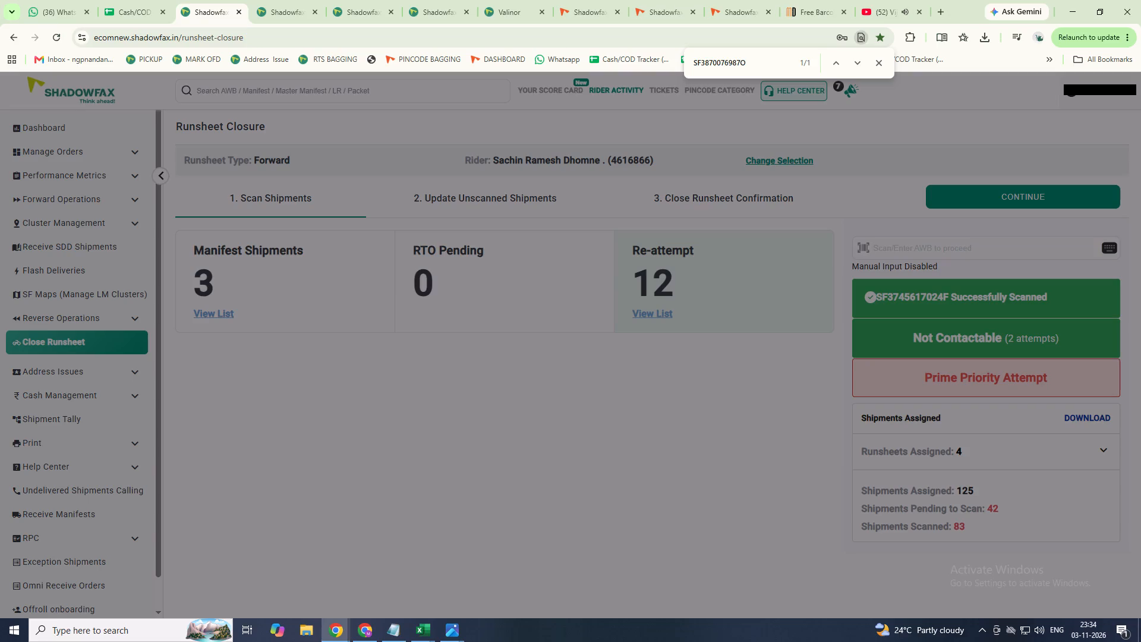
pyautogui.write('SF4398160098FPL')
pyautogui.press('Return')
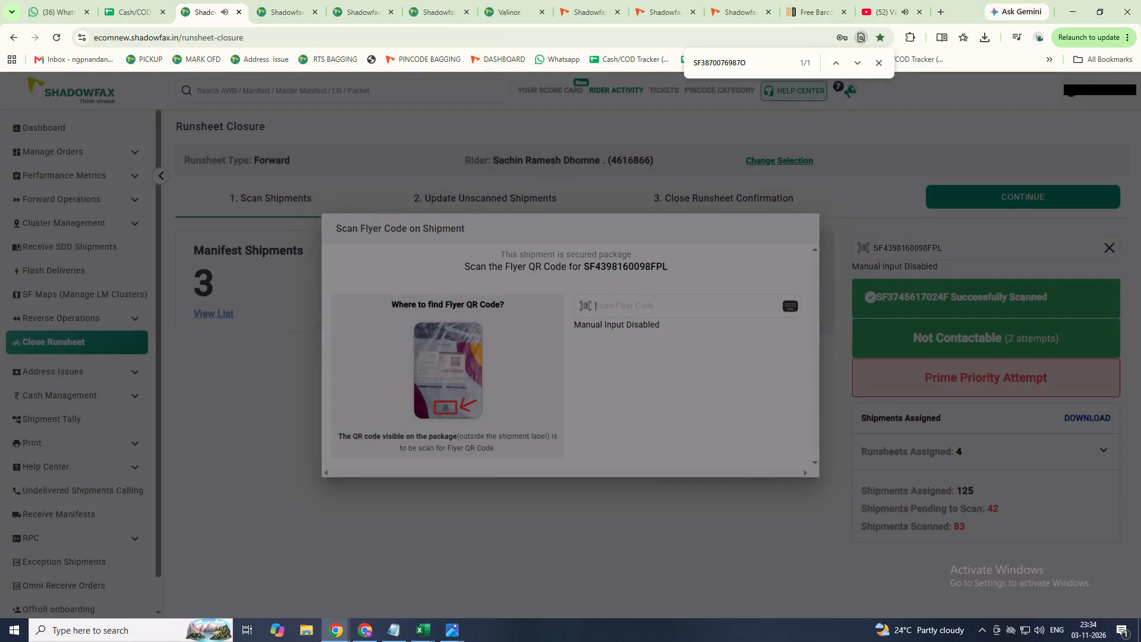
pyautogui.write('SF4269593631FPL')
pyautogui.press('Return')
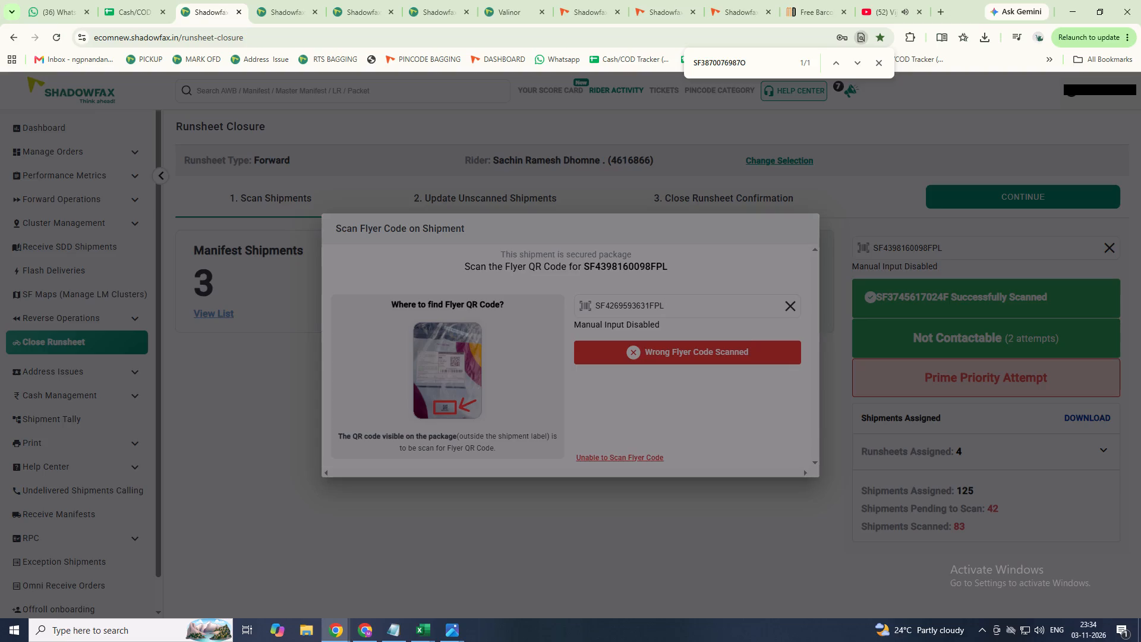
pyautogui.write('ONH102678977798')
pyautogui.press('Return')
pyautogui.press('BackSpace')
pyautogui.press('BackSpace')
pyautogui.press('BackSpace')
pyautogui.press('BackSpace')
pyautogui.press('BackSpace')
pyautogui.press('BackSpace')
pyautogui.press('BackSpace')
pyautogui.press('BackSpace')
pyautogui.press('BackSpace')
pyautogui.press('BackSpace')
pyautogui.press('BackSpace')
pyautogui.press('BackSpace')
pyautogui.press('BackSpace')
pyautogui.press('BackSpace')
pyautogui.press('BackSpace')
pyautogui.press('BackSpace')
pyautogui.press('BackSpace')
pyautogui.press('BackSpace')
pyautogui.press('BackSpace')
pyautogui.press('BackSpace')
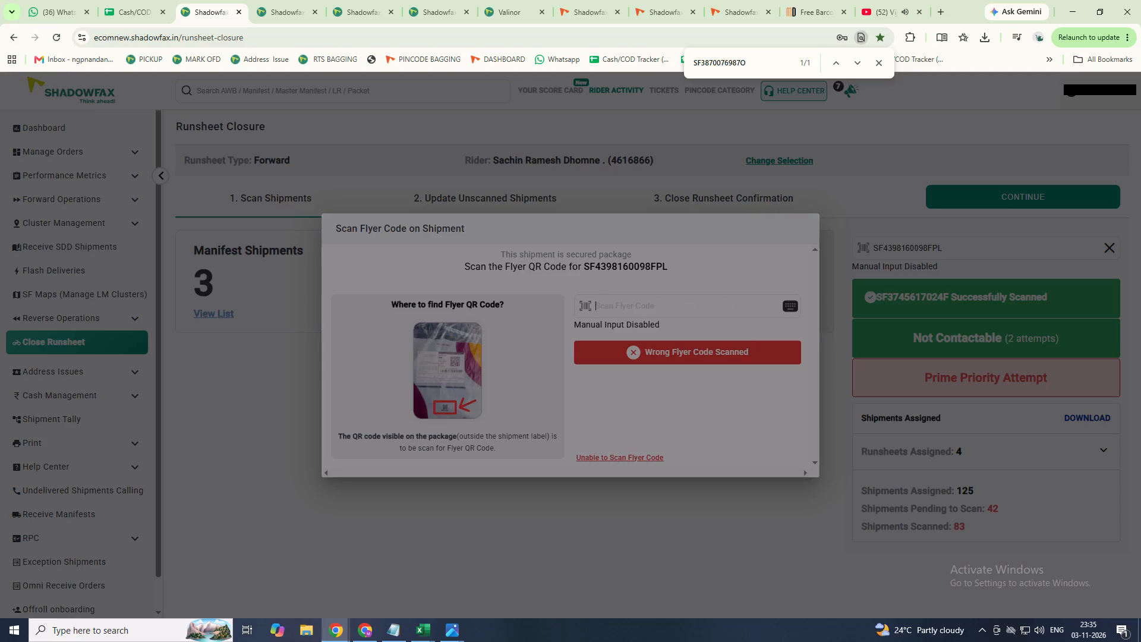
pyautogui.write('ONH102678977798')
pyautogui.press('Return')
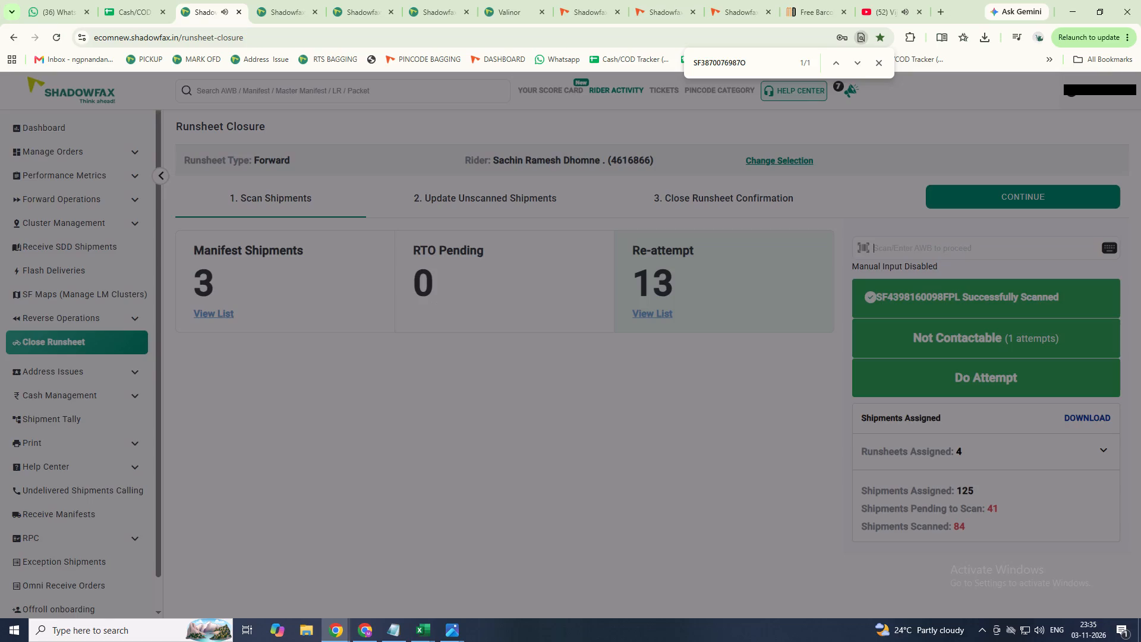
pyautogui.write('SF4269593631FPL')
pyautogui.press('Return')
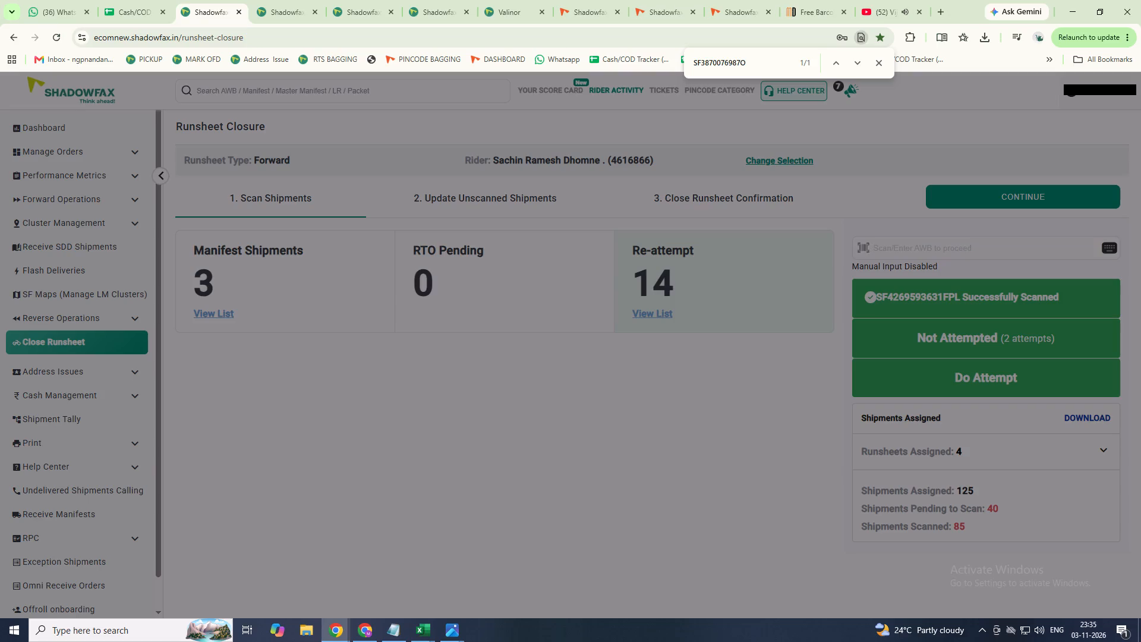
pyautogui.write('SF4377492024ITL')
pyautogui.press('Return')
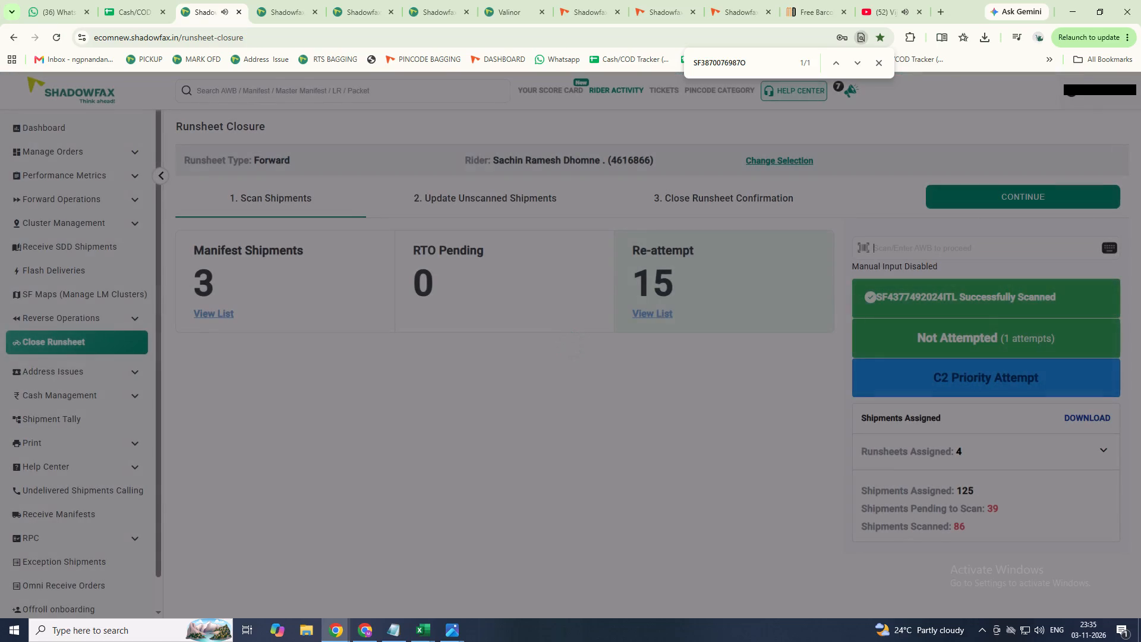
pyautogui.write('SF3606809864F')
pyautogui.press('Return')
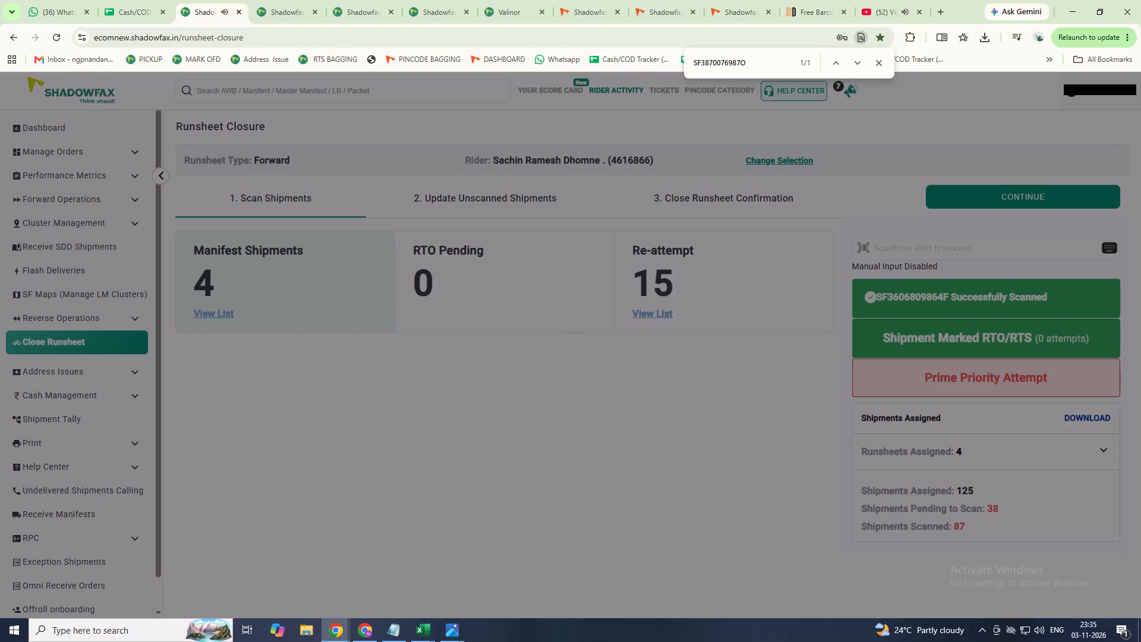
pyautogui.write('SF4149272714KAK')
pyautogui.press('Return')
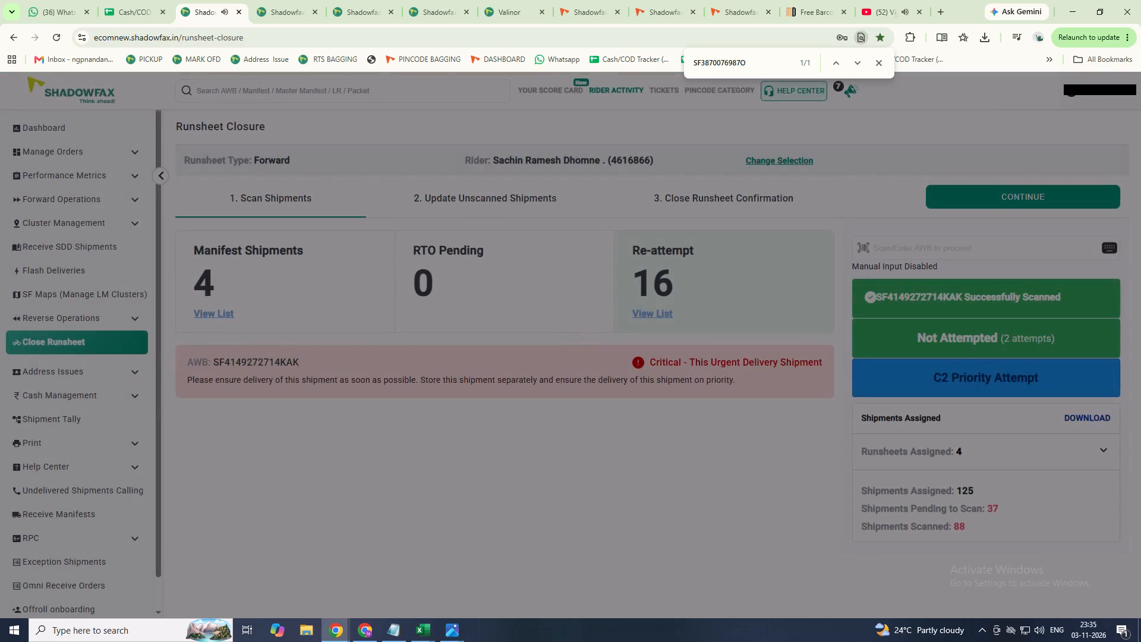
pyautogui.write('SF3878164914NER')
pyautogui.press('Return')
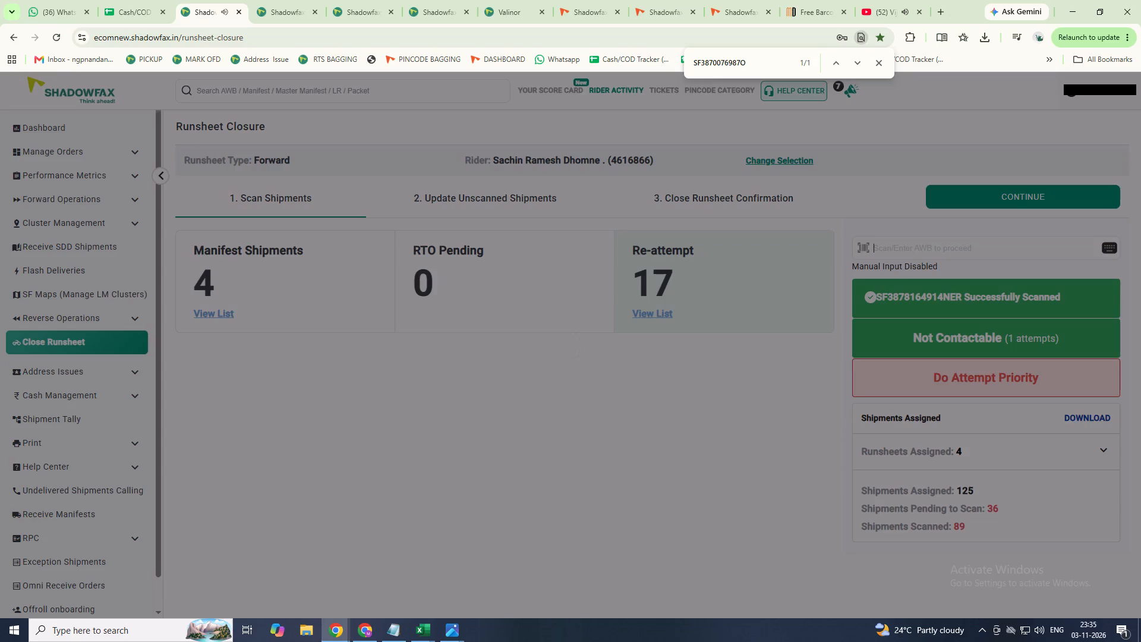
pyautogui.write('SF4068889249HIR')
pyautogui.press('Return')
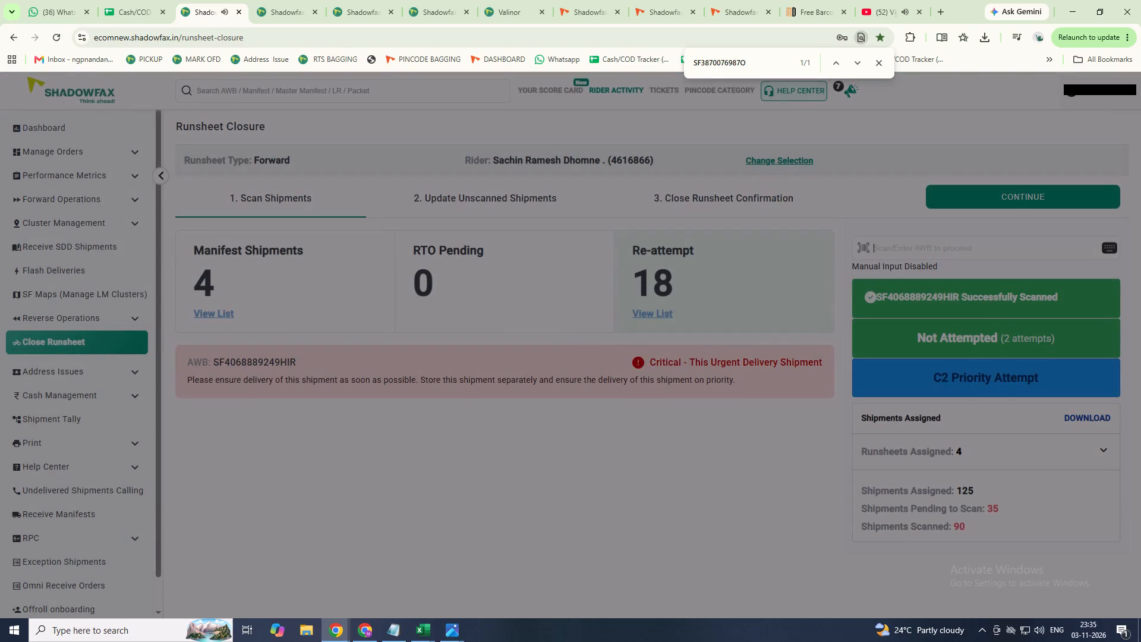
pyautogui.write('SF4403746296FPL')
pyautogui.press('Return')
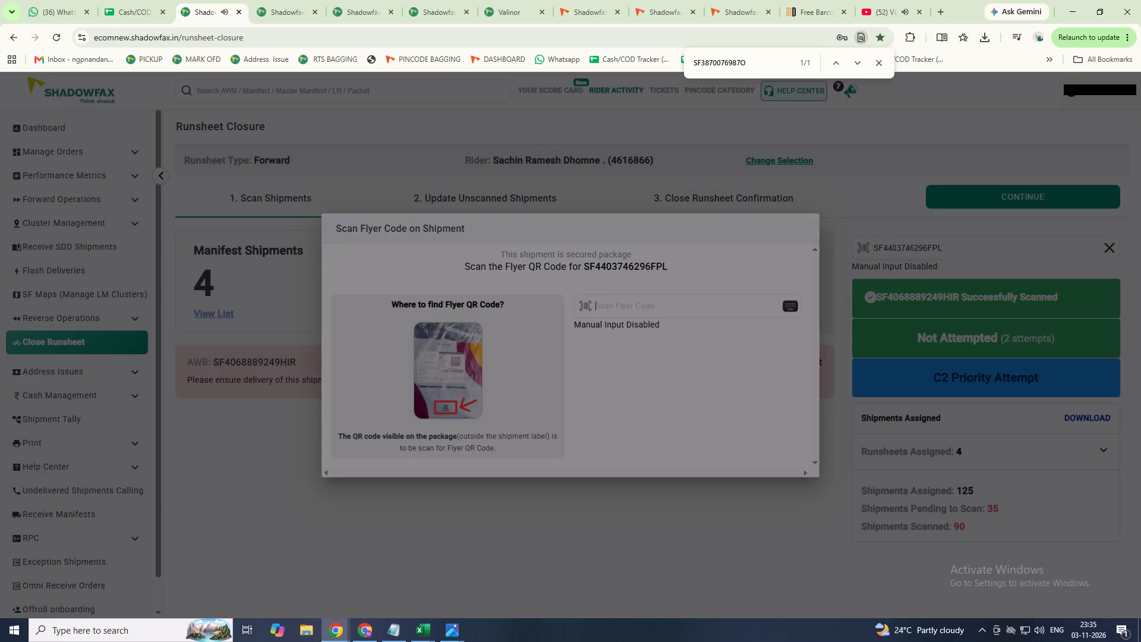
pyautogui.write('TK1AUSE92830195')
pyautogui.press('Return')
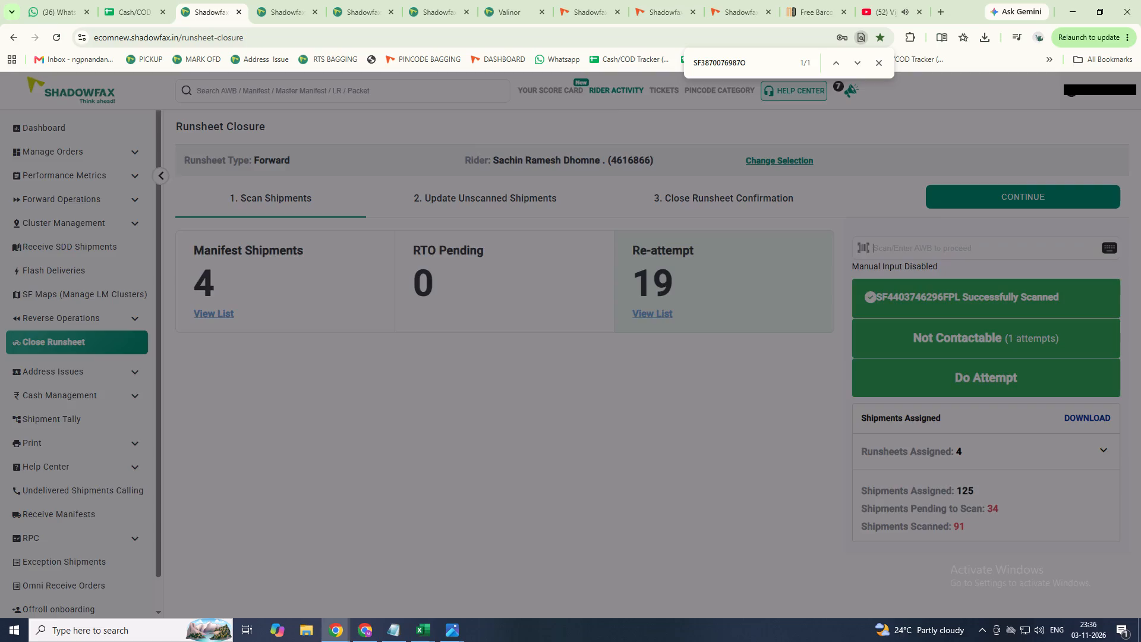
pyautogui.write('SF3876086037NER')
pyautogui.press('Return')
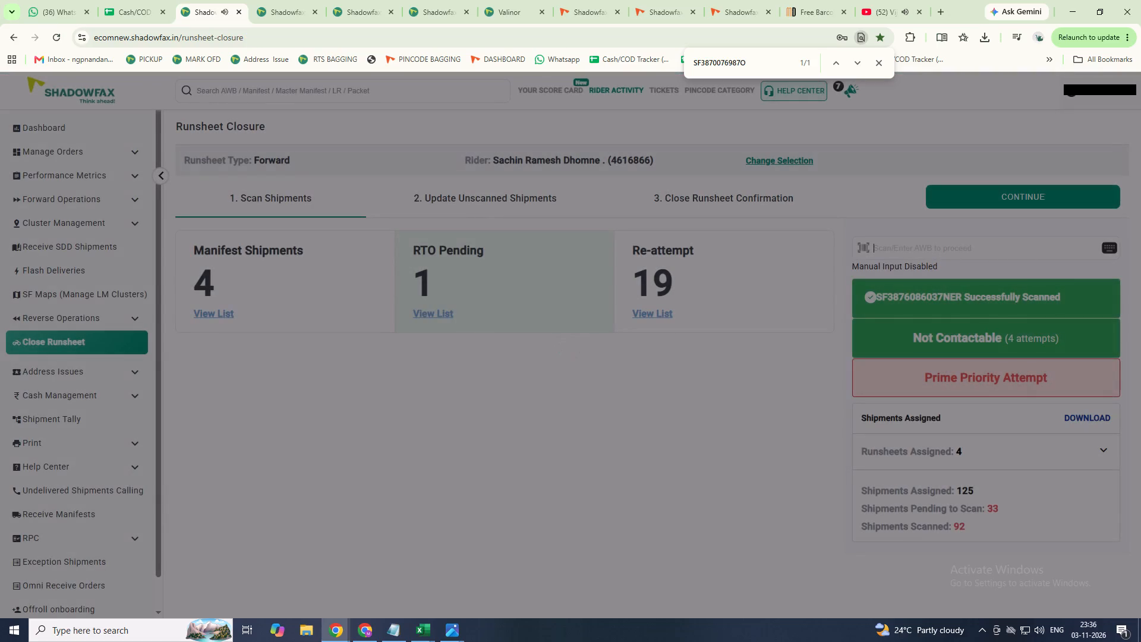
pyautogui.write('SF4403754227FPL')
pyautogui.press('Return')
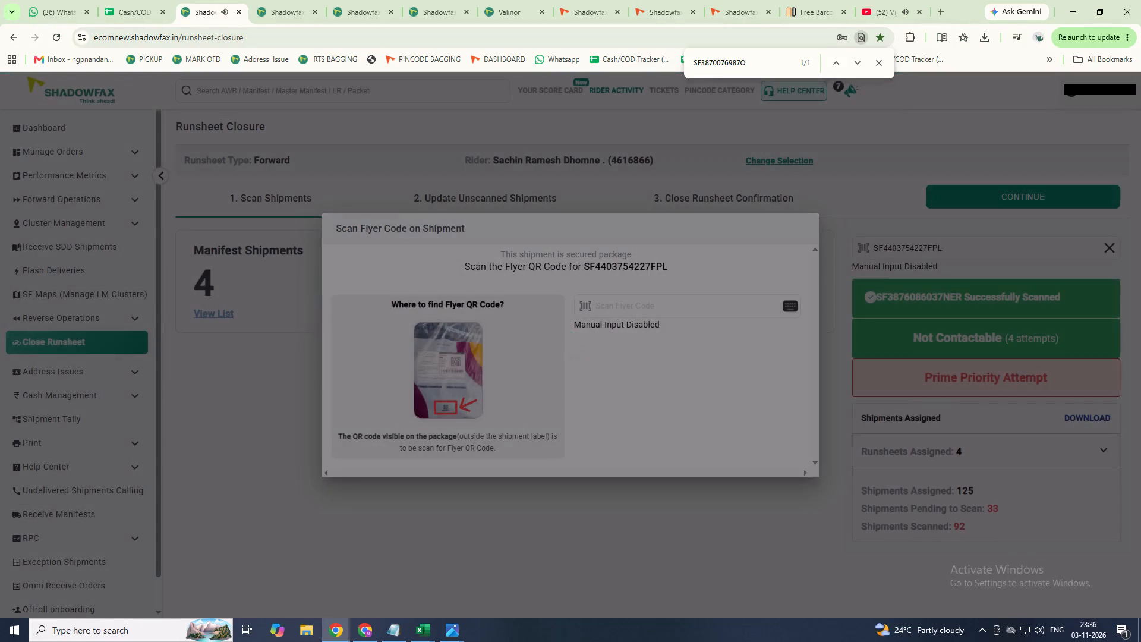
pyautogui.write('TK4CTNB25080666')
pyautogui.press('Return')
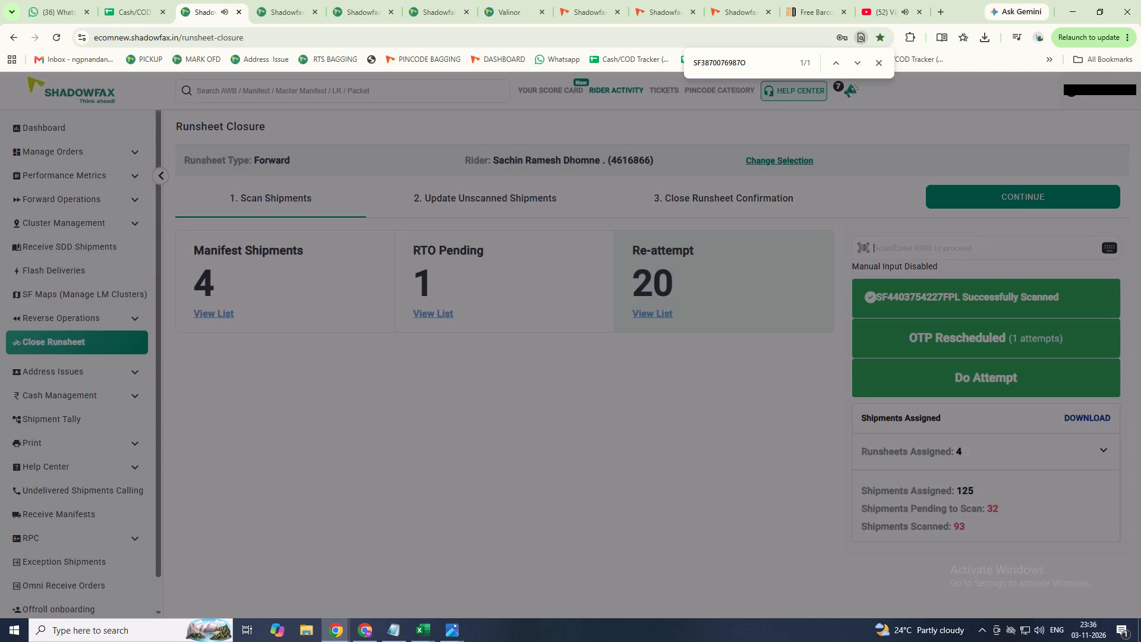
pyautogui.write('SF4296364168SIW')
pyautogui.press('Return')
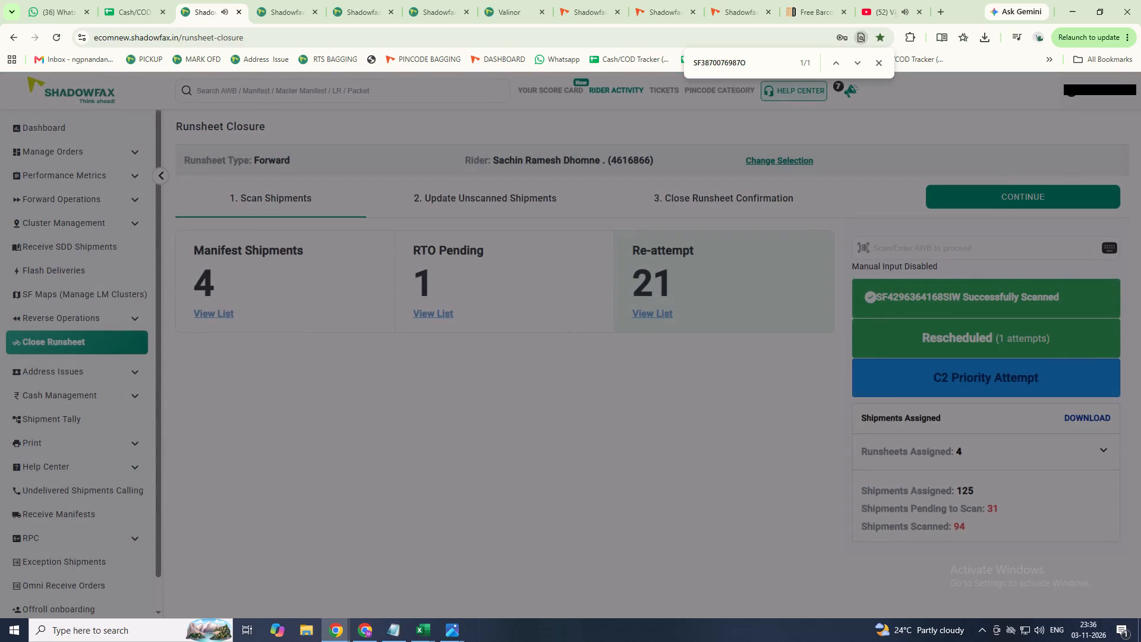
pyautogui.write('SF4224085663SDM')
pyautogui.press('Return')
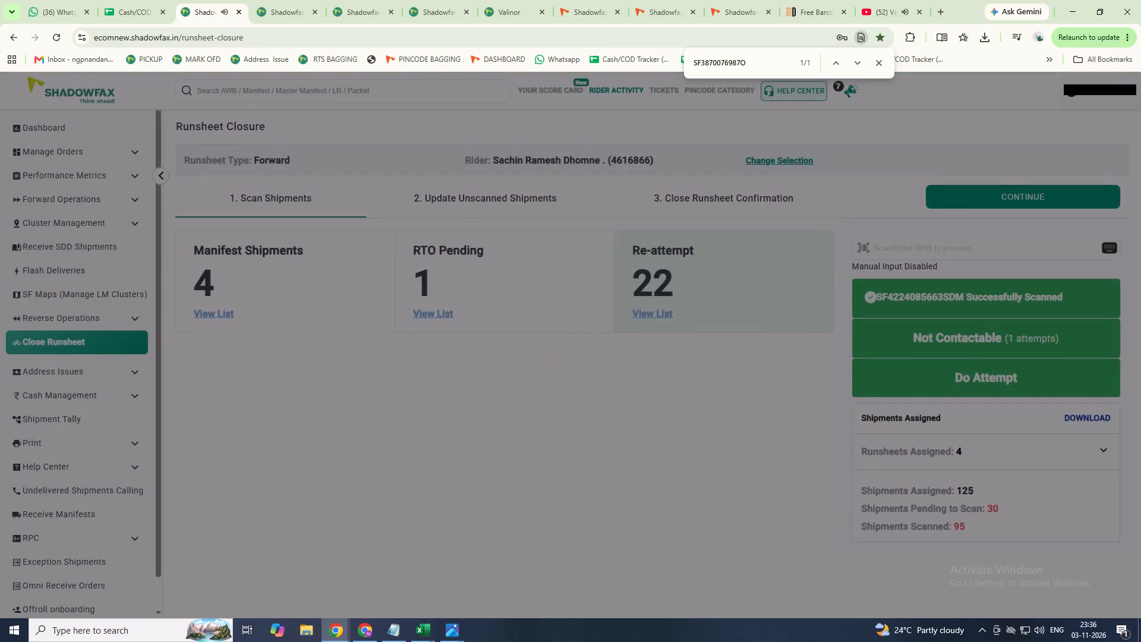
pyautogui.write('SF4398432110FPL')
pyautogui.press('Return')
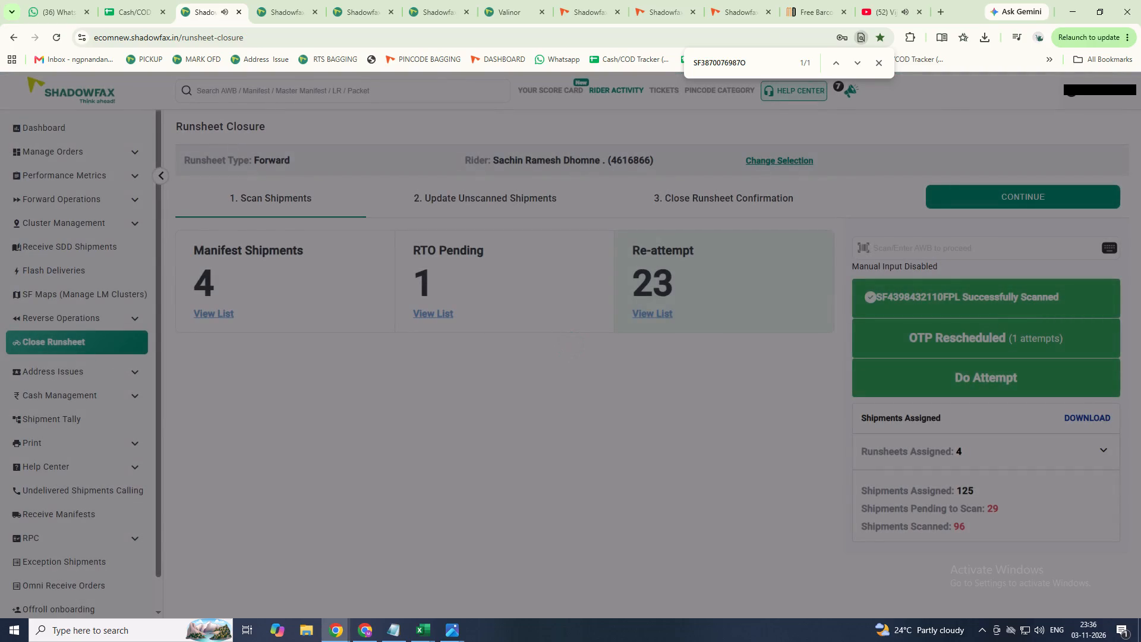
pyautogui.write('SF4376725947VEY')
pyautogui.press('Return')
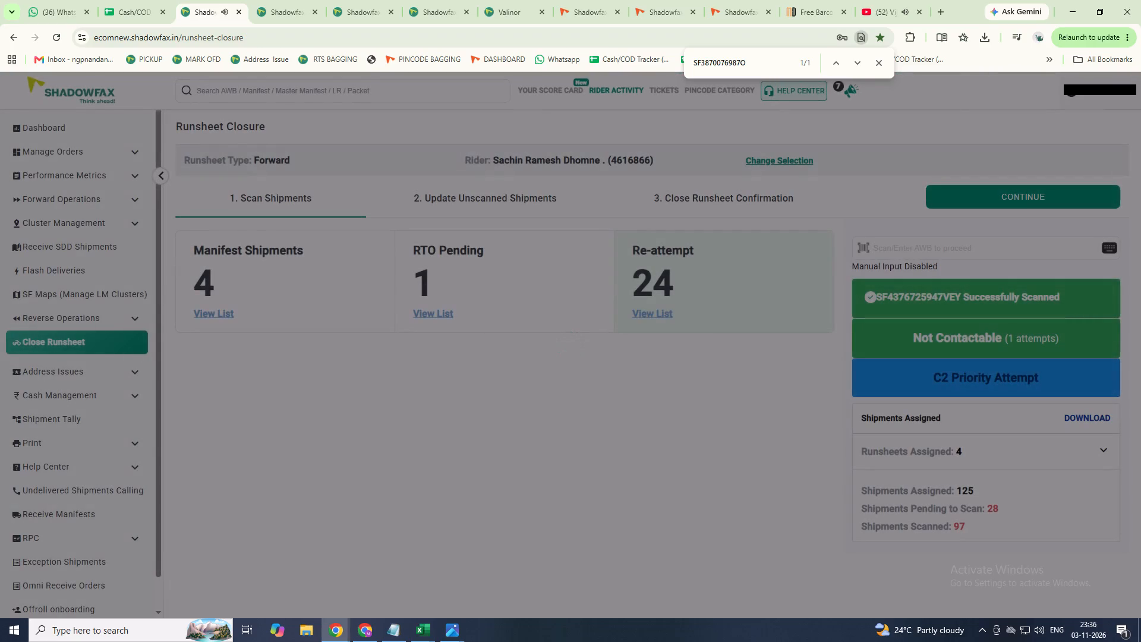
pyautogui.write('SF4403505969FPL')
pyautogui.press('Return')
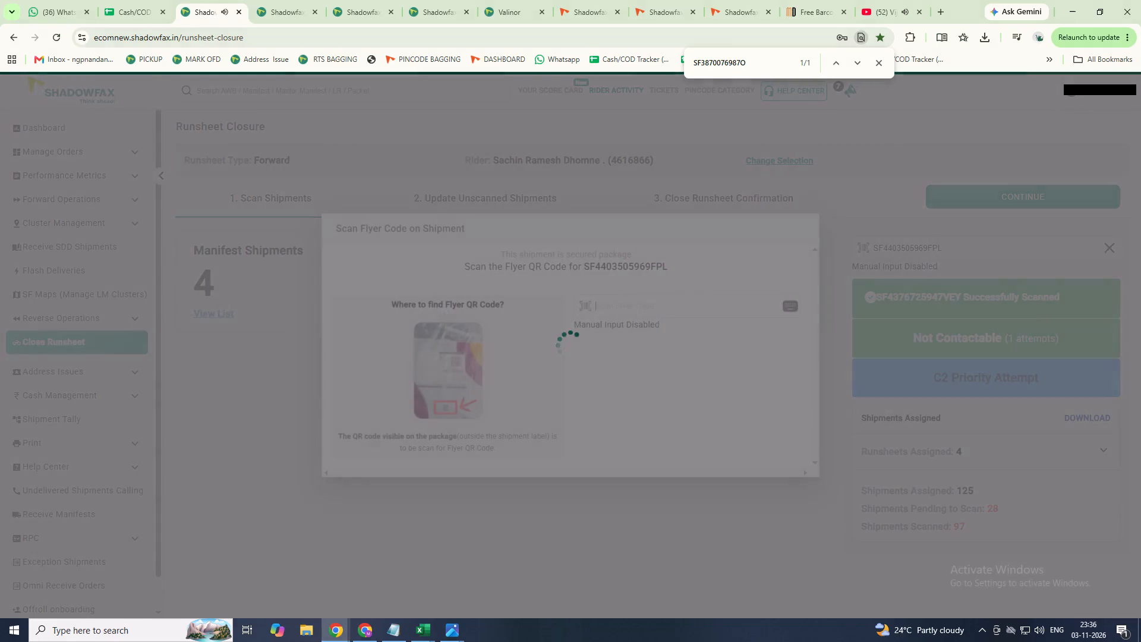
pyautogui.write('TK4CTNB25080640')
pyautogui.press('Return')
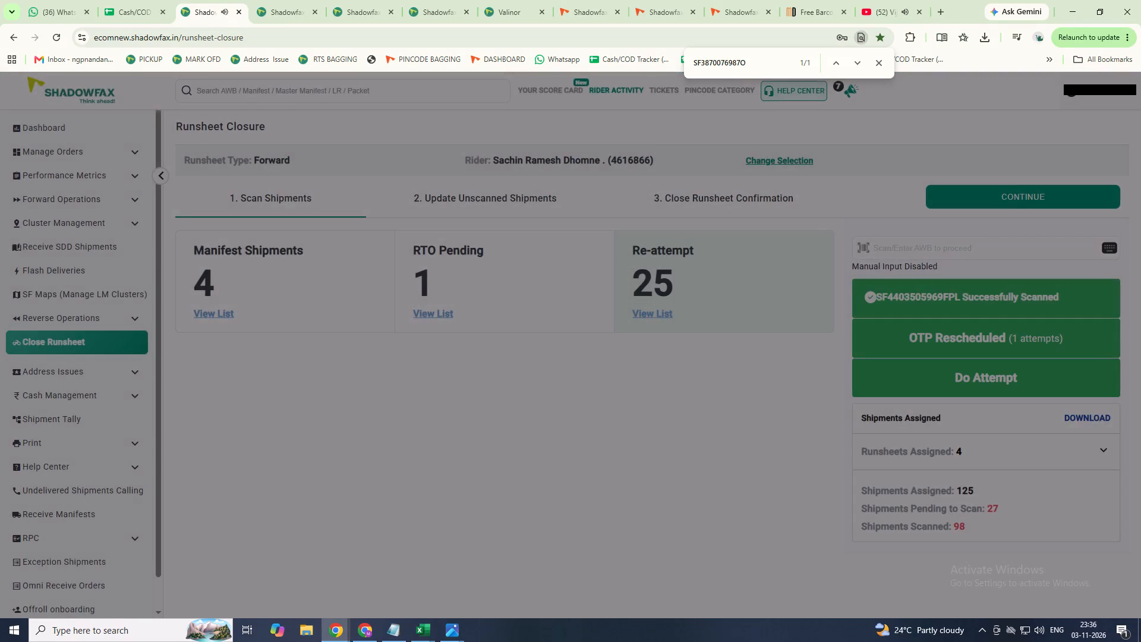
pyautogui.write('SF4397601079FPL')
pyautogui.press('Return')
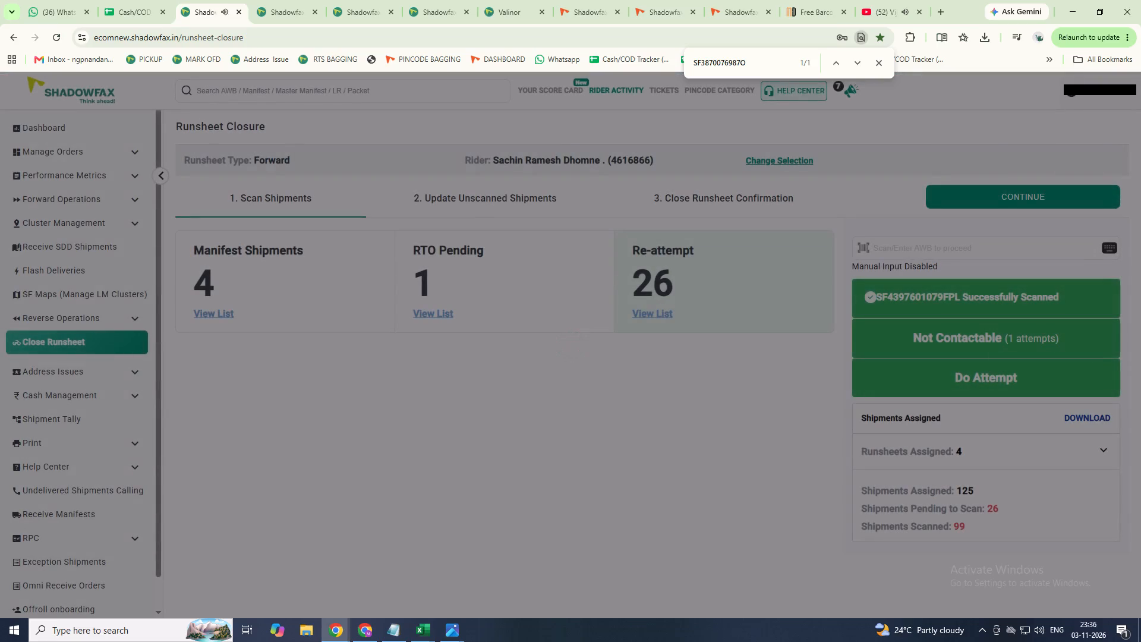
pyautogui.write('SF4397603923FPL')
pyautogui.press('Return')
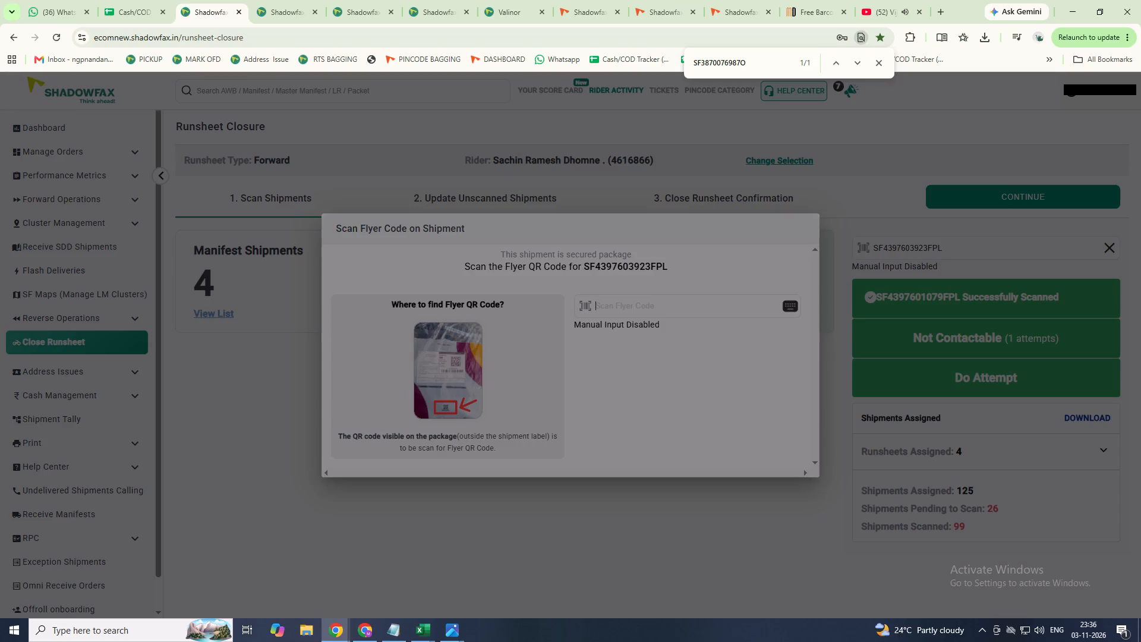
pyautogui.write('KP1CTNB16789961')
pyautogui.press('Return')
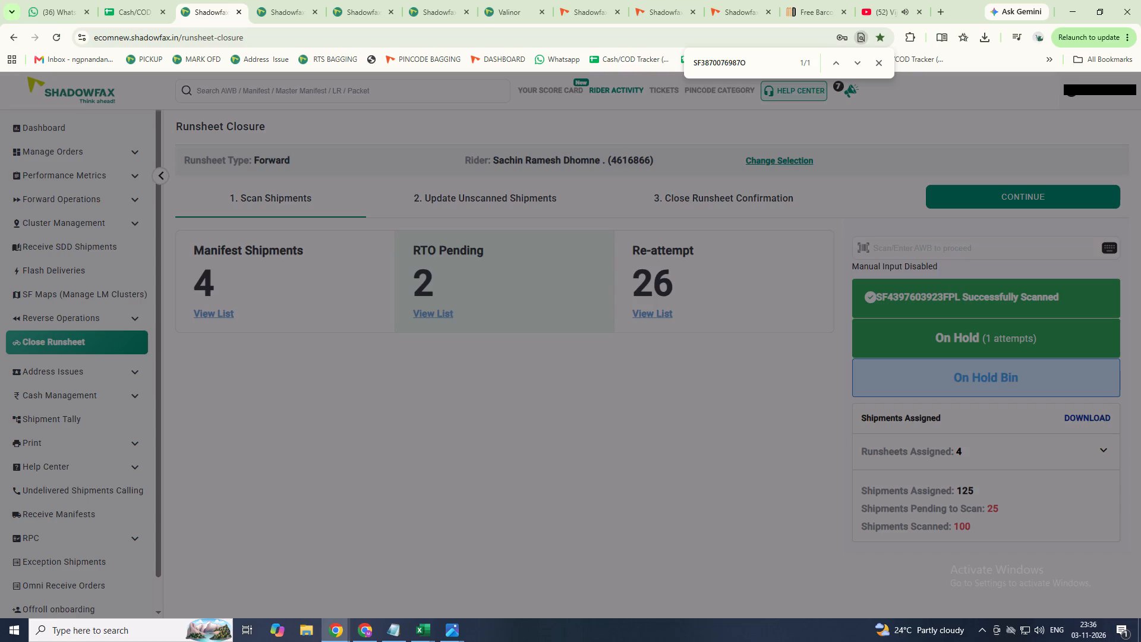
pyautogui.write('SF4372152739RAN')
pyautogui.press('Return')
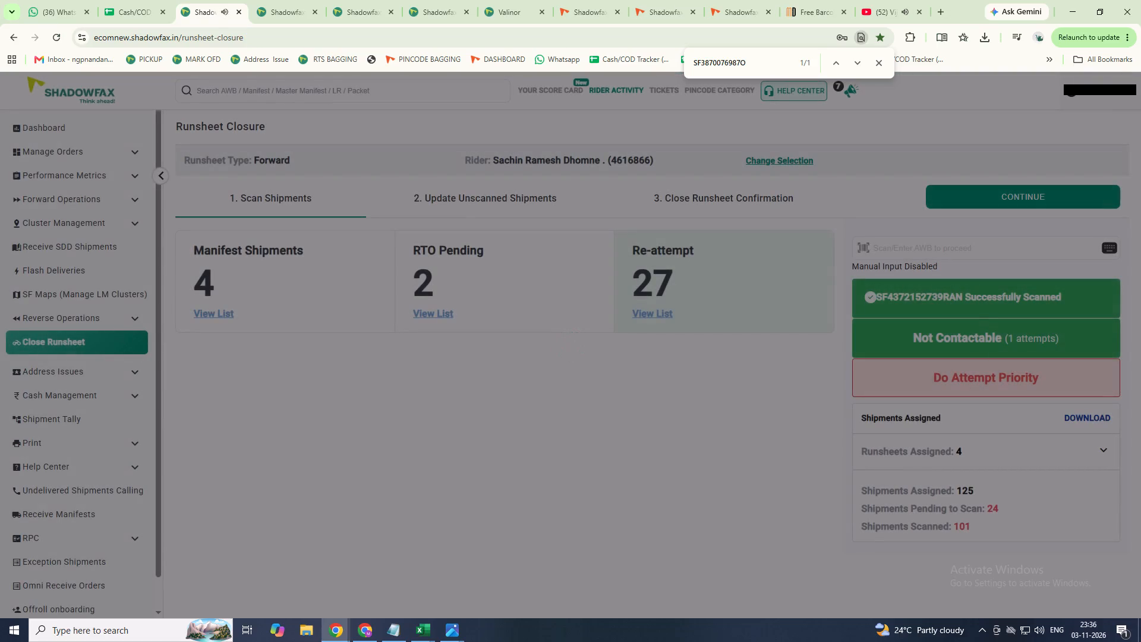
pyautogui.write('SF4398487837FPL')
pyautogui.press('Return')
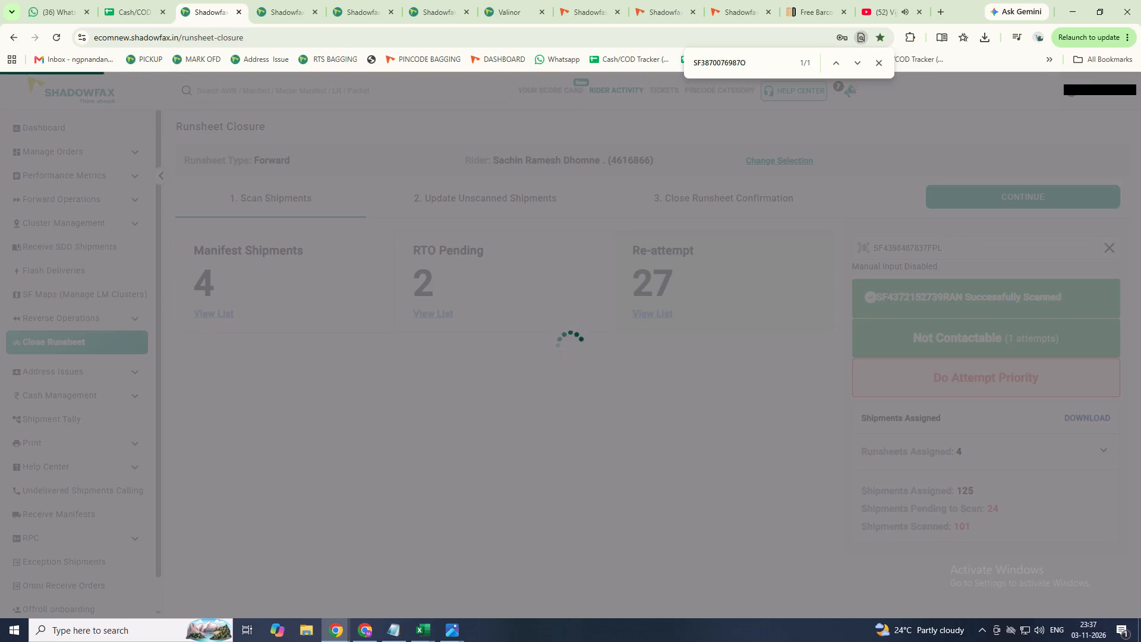
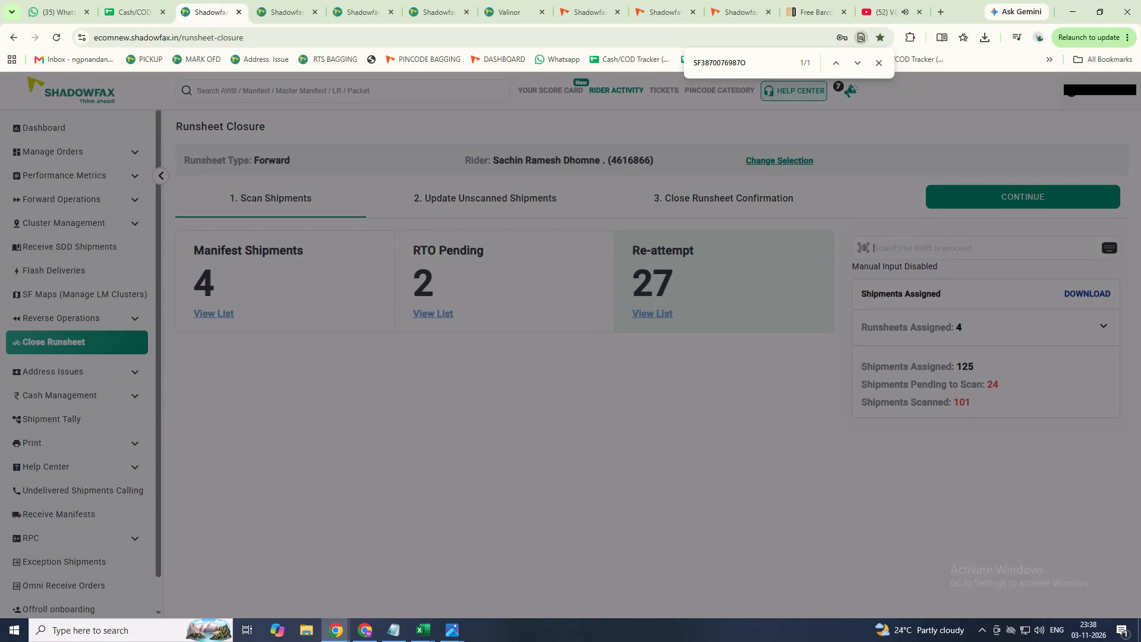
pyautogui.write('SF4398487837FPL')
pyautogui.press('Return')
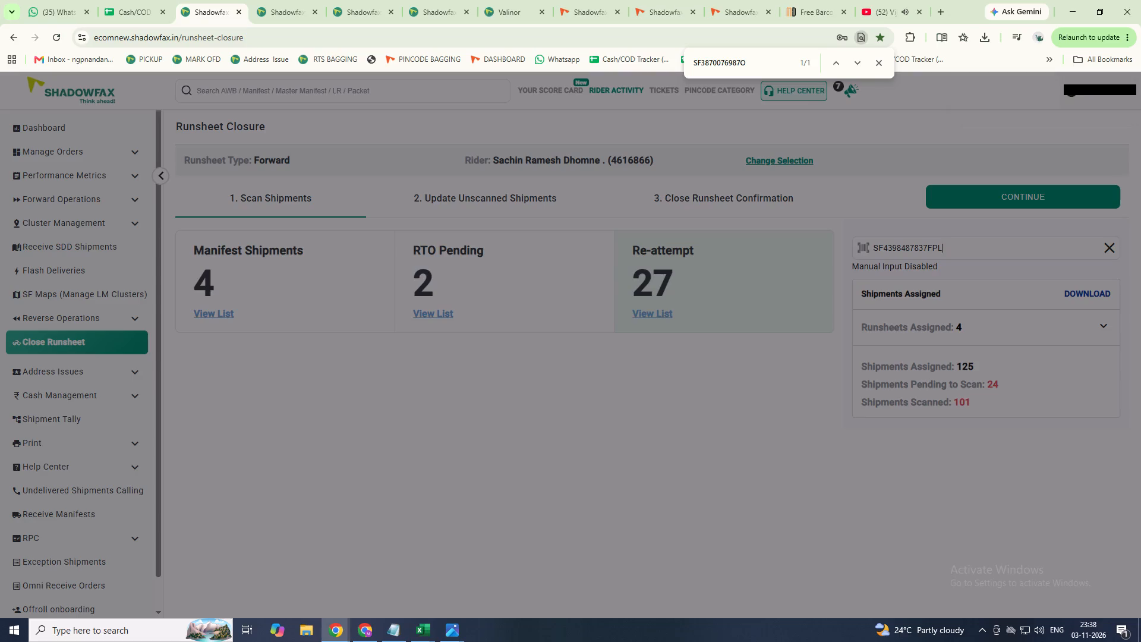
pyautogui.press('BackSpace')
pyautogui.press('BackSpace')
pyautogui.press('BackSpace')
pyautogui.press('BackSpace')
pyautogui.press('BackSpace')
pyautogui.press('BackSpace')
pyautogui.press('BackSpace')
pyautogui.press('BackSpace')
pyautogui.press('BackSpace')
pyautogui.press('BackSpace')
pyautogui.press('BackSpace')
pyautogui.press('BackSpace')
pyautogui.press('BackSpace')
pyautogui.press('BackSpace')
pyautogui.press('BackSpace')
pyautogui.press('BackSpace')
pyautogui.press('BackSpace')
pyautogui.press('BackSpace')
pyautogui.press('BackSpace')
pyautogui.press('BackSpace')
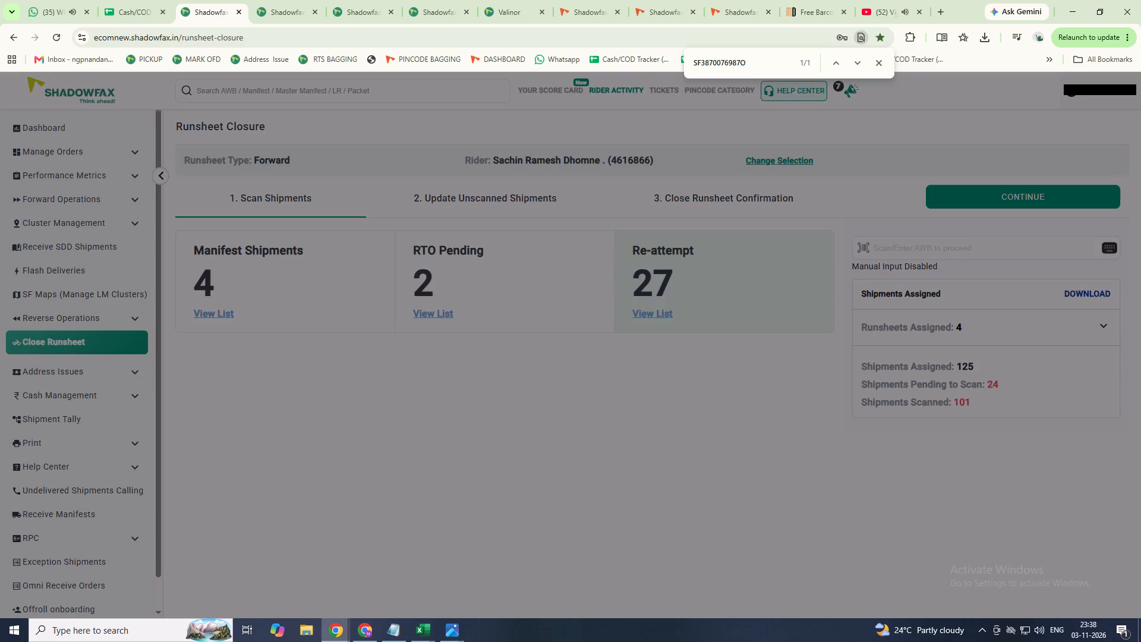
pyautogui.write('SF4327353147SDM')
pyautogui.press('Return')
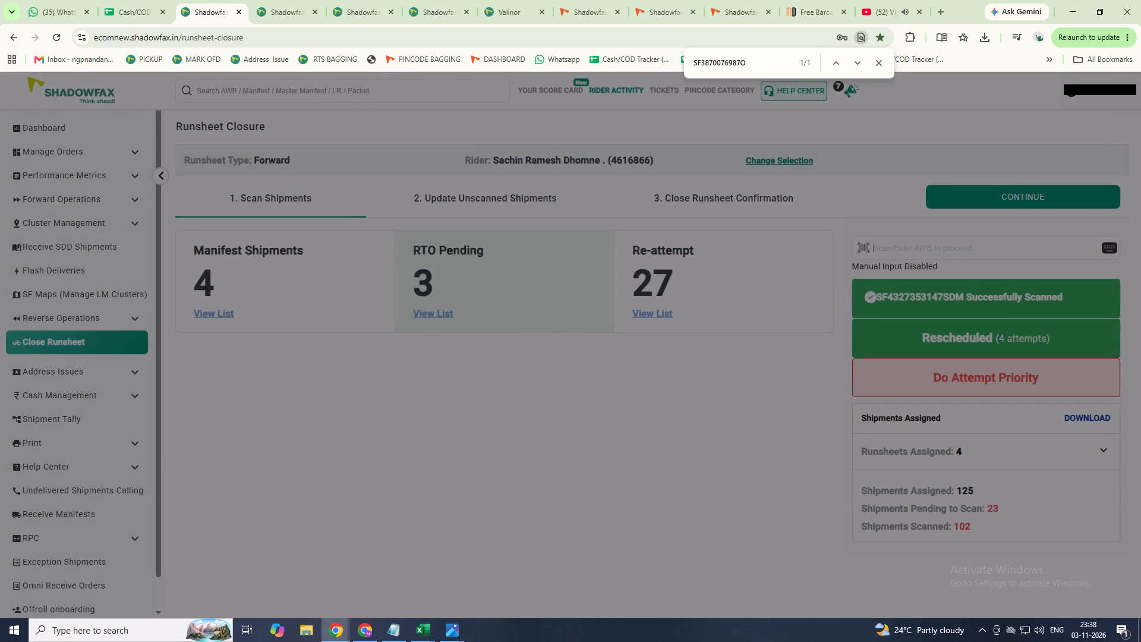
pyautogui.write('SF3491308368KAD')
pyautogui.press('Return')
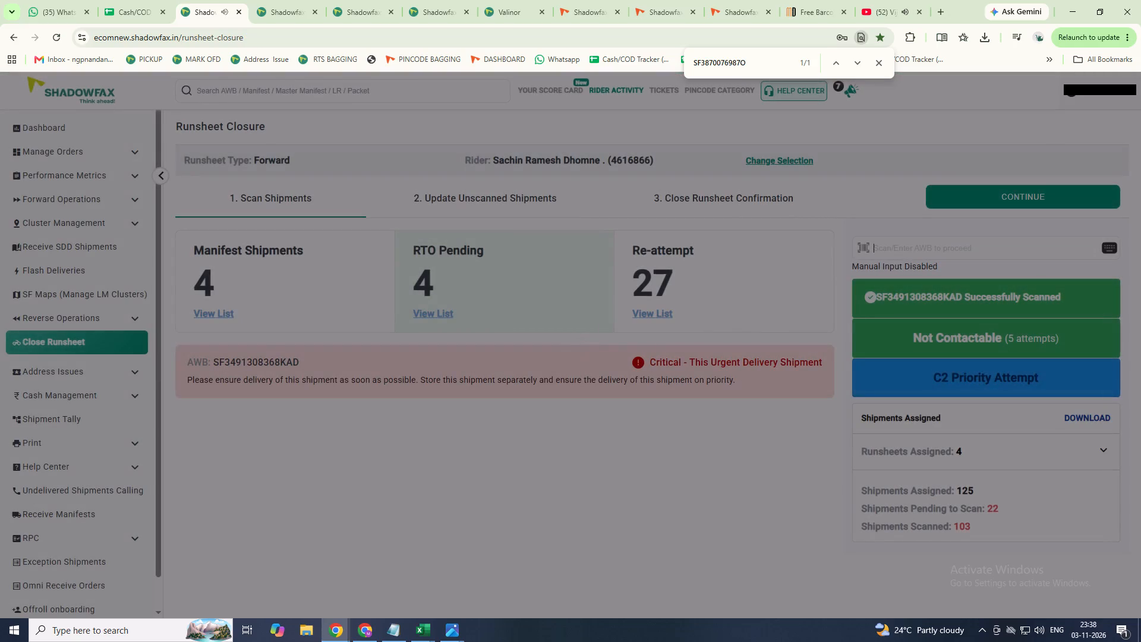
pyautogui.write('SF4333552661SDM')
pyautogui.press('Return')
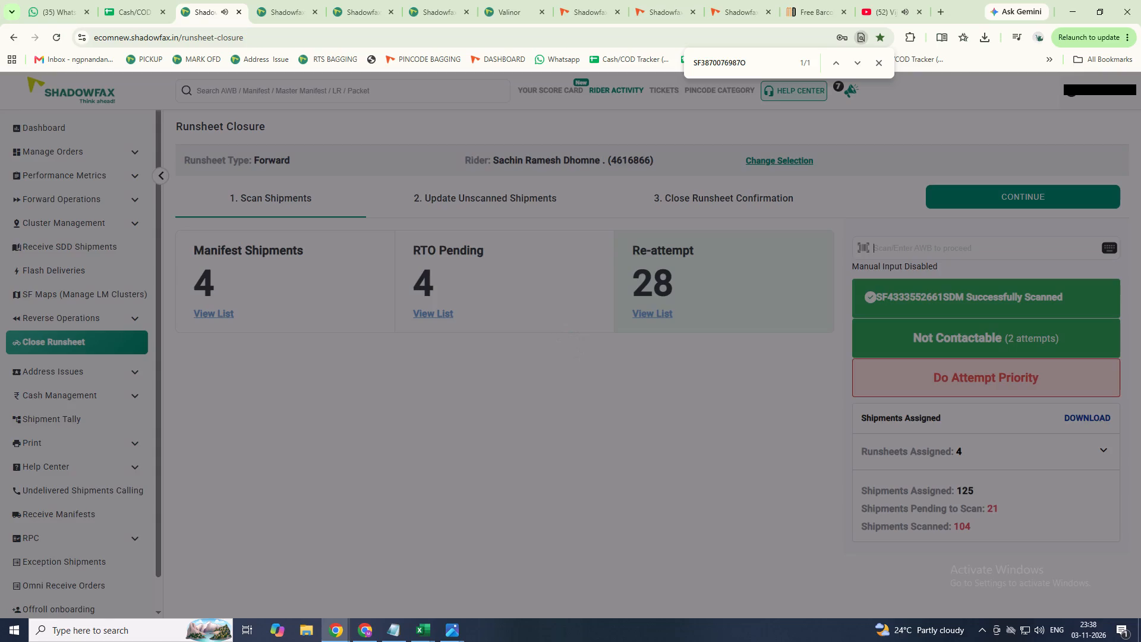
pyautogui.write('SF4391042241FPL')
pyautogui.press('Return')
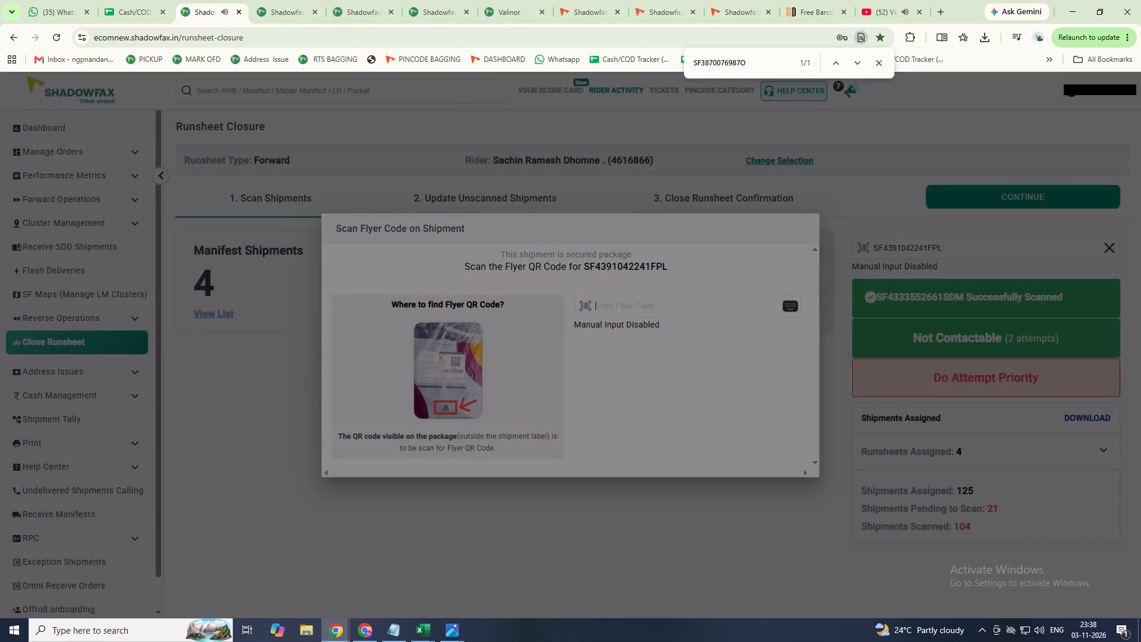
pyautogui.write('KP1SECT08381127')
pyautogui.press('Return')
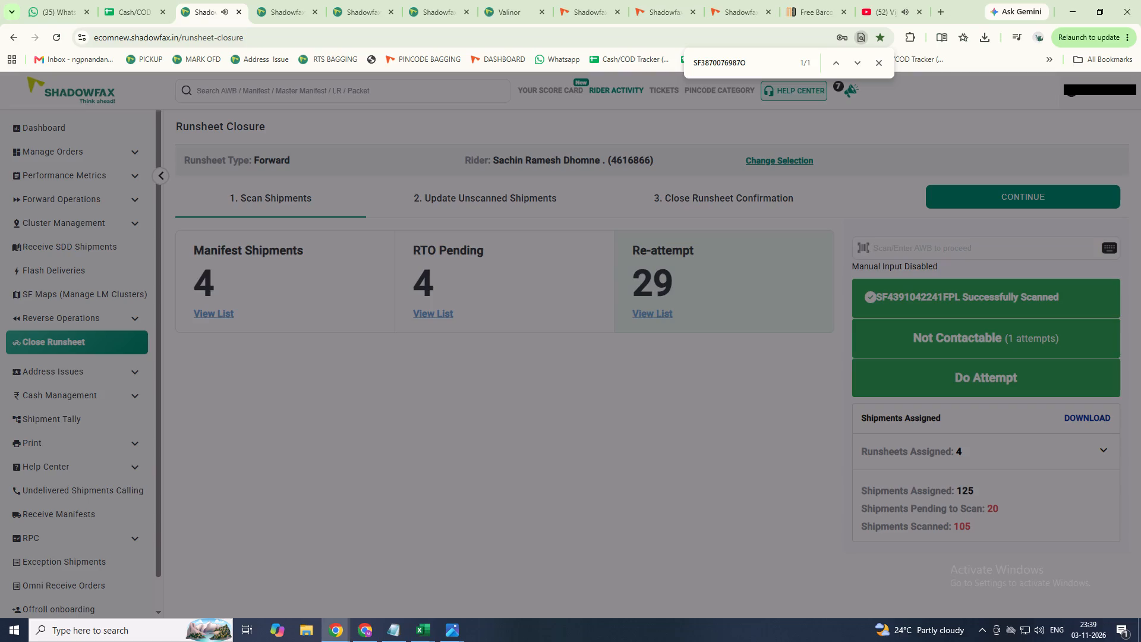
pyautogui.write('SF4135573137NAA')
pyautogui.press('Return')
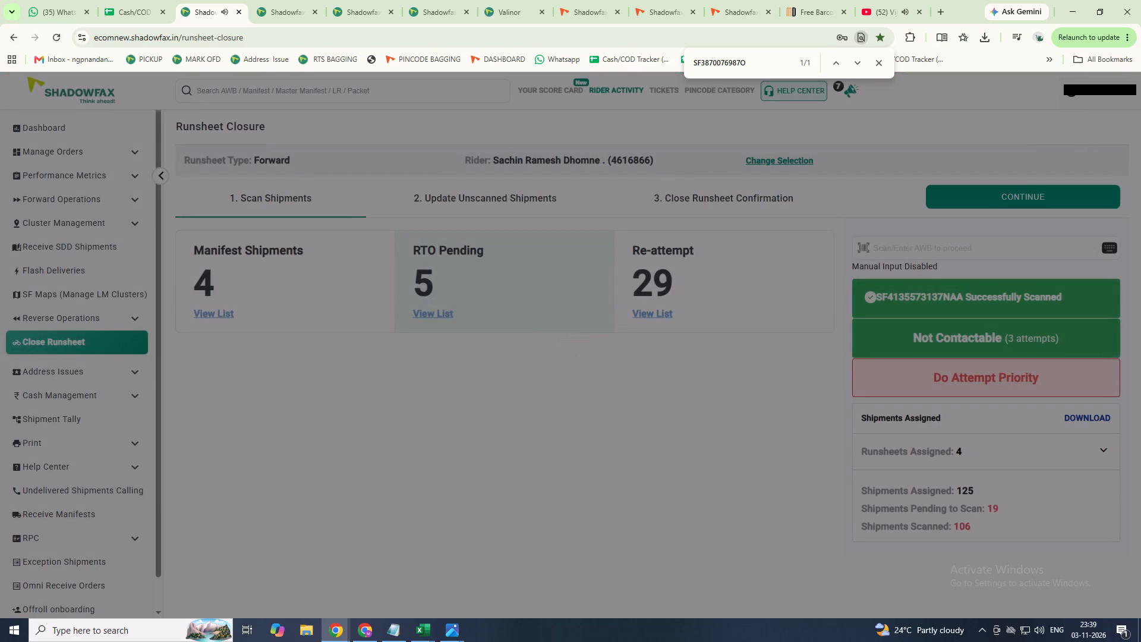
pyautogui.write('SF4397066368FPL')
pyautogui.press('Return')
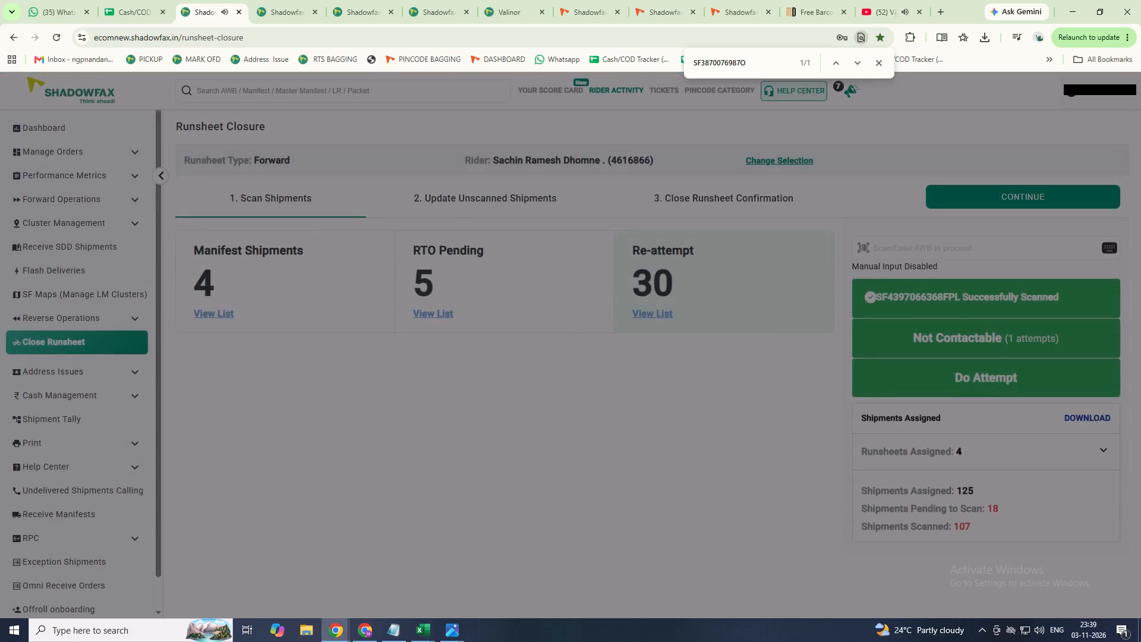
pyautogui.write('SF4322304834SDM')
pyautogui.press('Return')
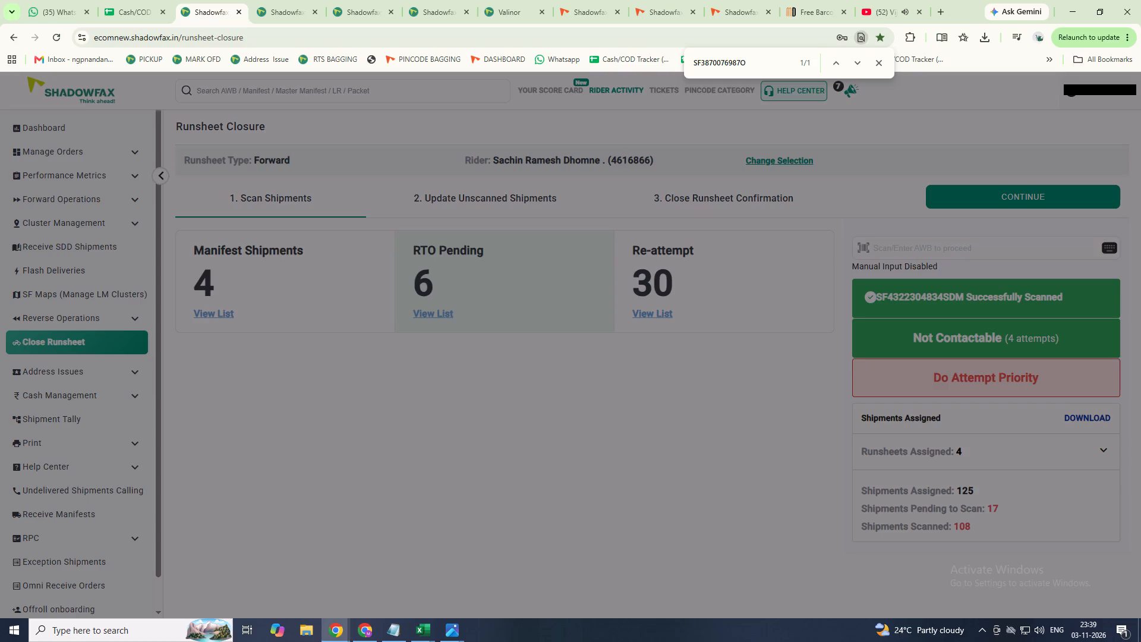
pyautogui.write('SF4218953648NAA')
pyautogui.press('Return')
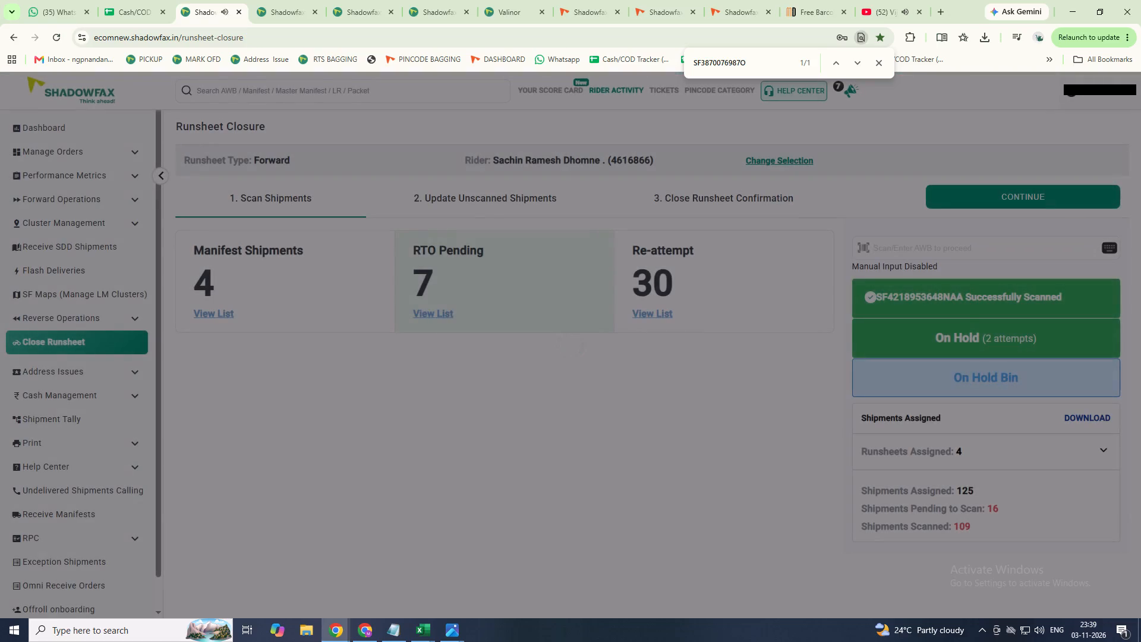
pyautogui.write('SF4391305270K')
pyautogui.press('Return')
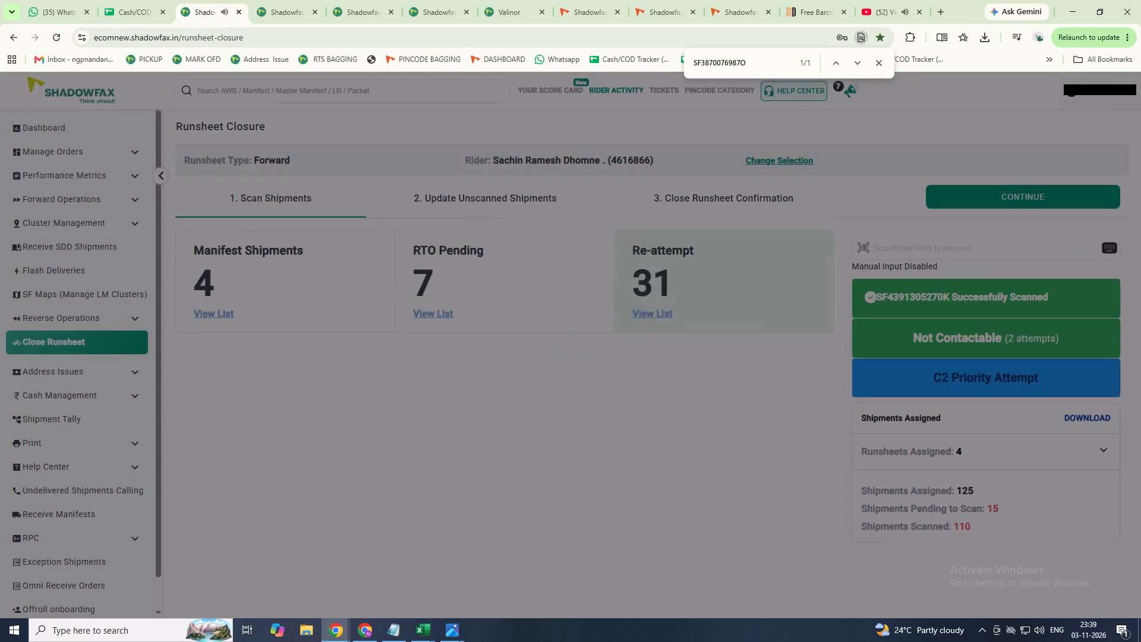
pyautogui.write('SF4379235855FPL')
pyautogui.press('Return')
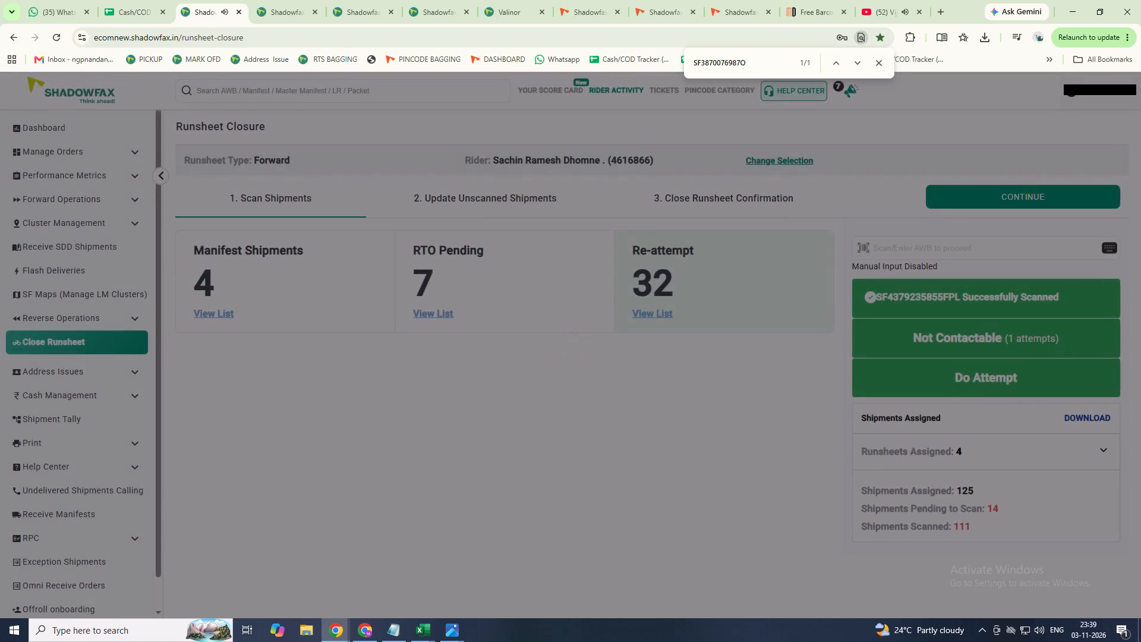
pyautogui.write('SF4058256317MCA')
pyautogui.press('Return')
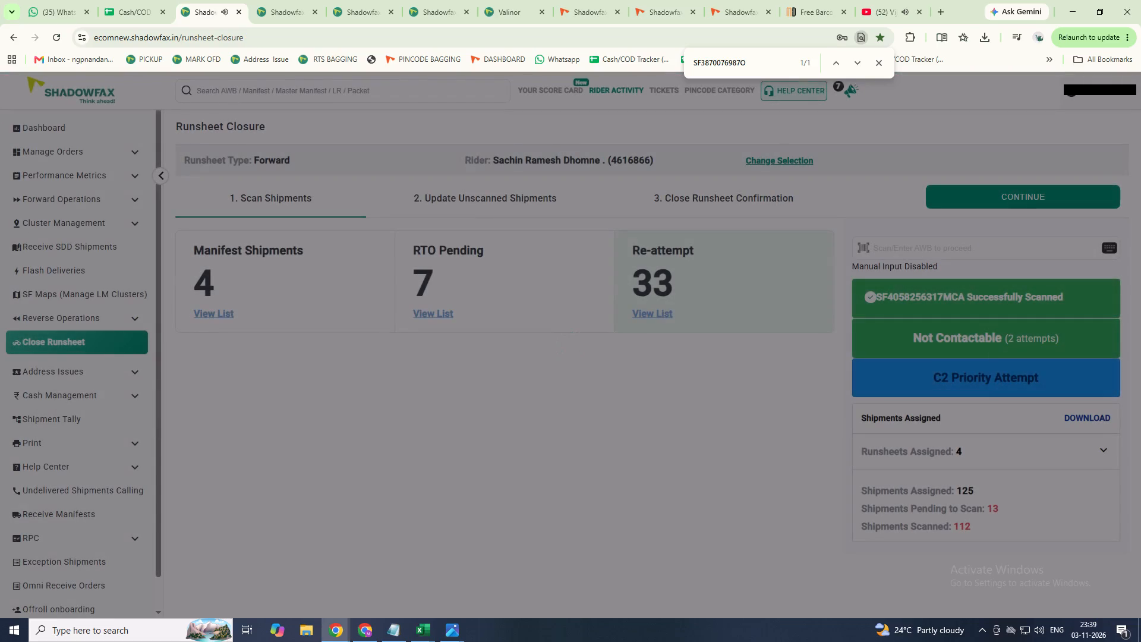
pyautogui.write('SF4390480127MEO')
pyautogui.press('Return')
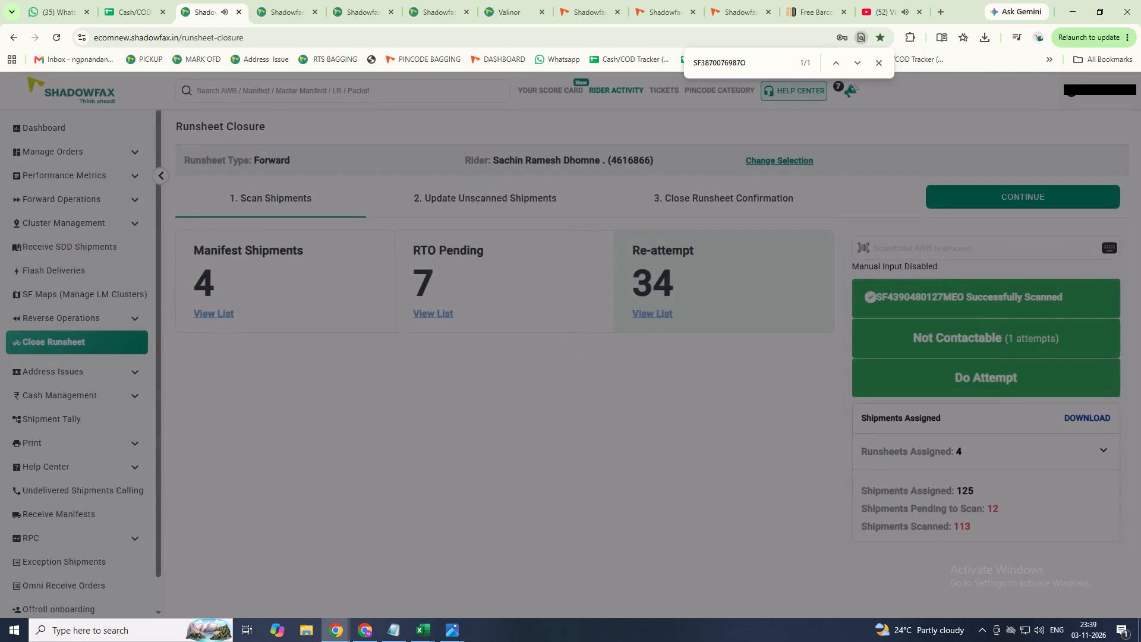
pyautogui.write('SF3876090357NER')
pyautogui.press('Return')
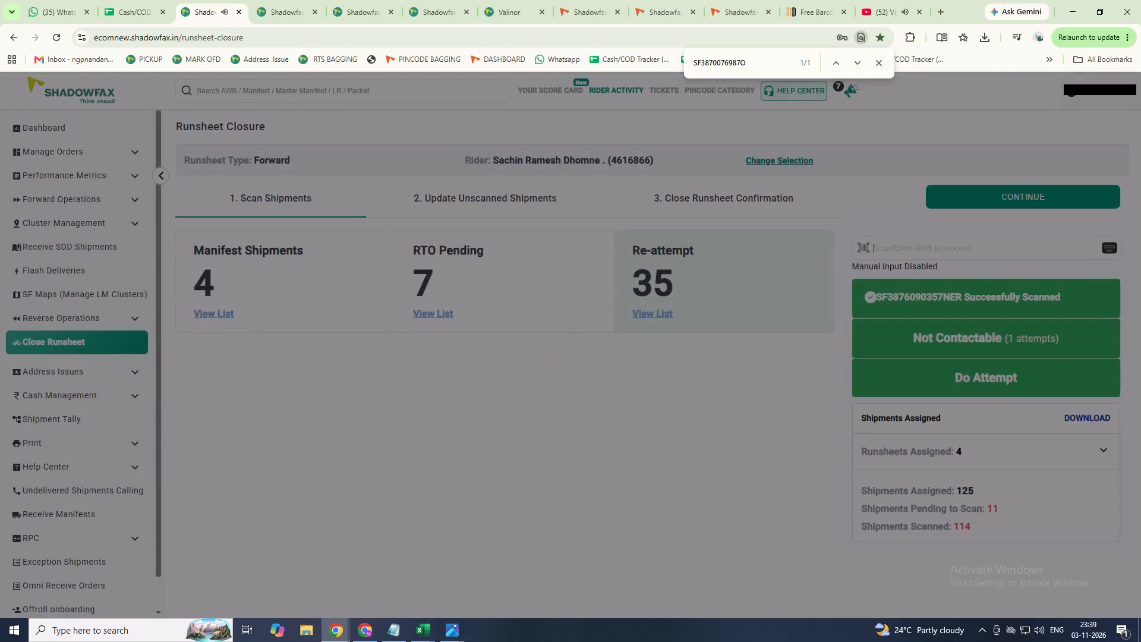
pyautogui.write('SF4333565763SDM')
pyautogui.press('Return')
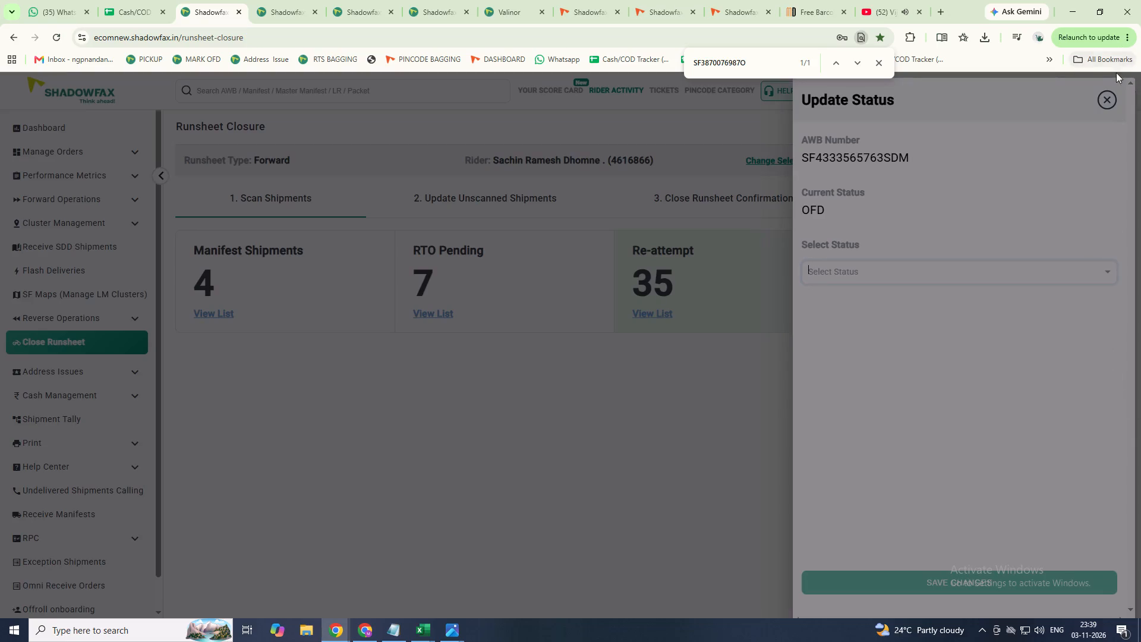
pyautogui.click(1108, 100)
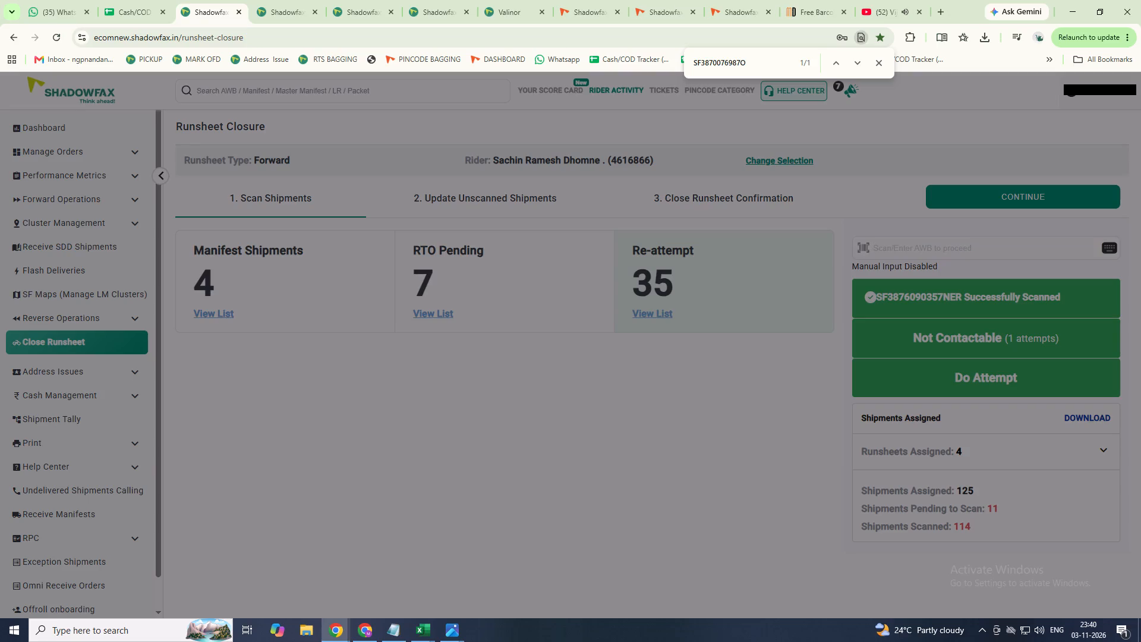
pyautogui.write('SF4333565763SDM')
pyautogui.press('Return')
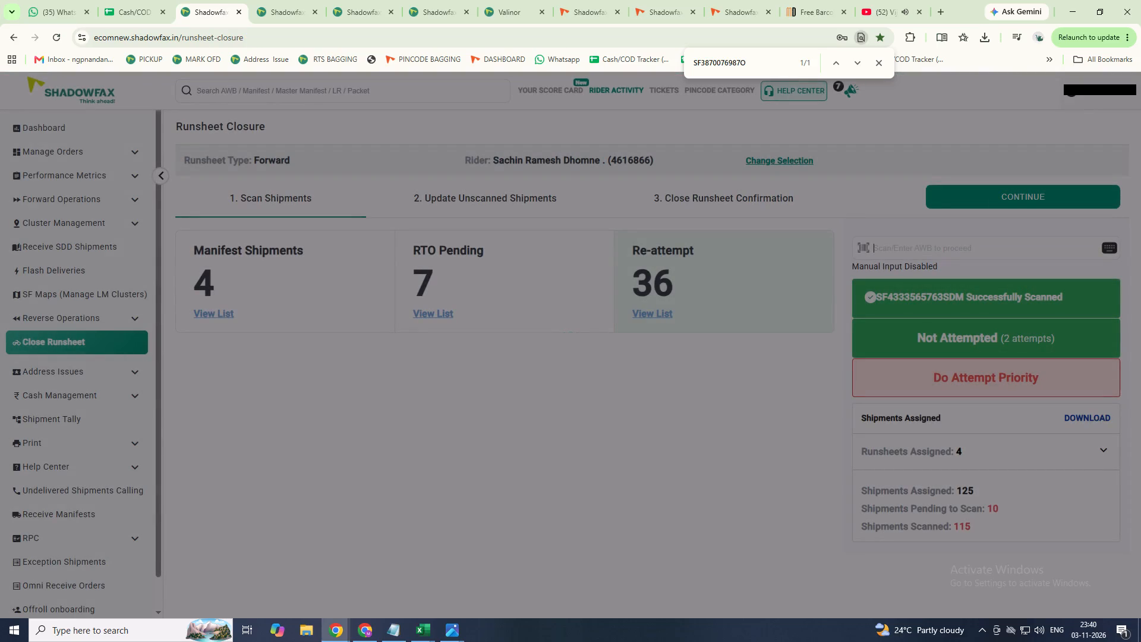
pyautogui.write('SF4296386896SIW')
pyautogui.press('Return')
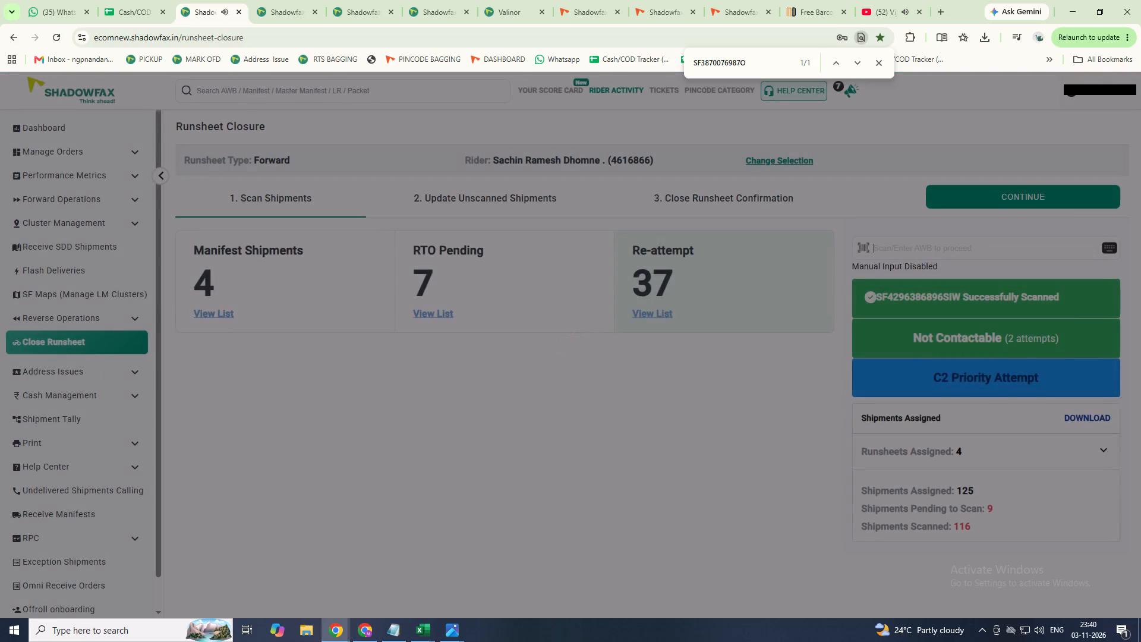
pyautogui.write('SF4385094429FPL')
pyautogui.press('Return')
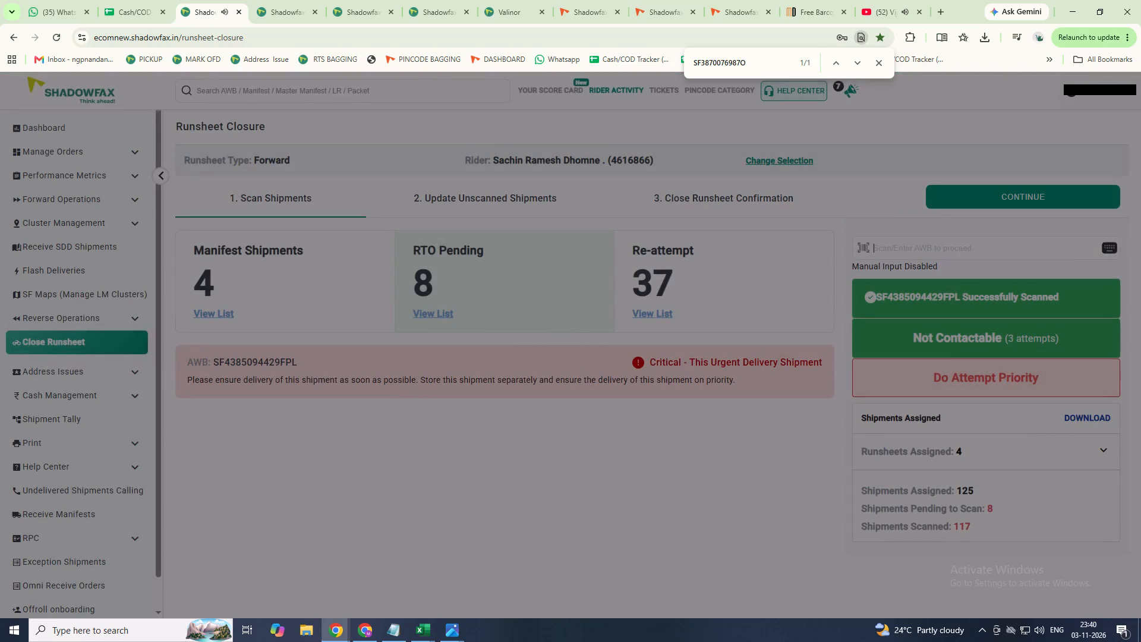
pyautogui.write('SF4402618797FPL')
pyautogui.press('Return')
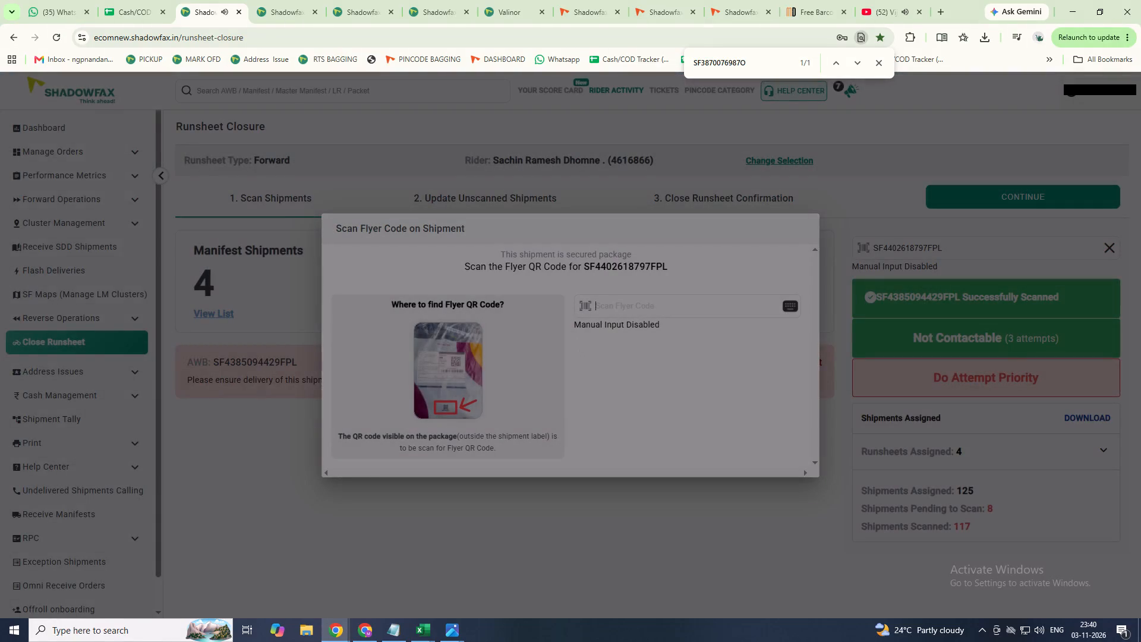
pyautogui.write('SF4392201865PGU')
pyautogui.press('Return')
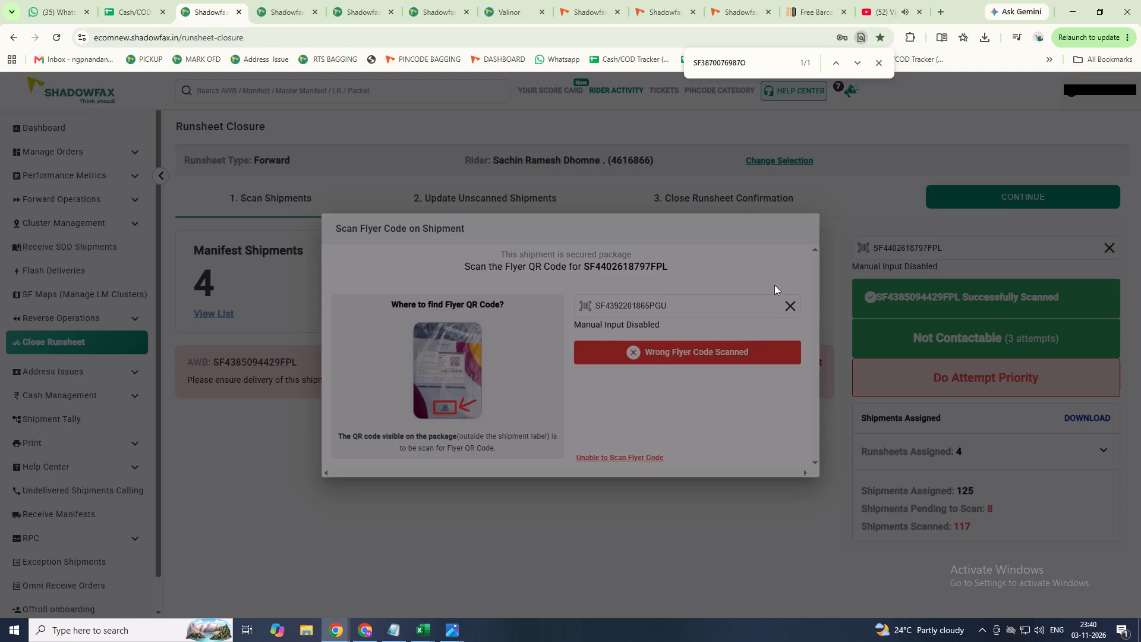
pyautogui.click(757, 306)
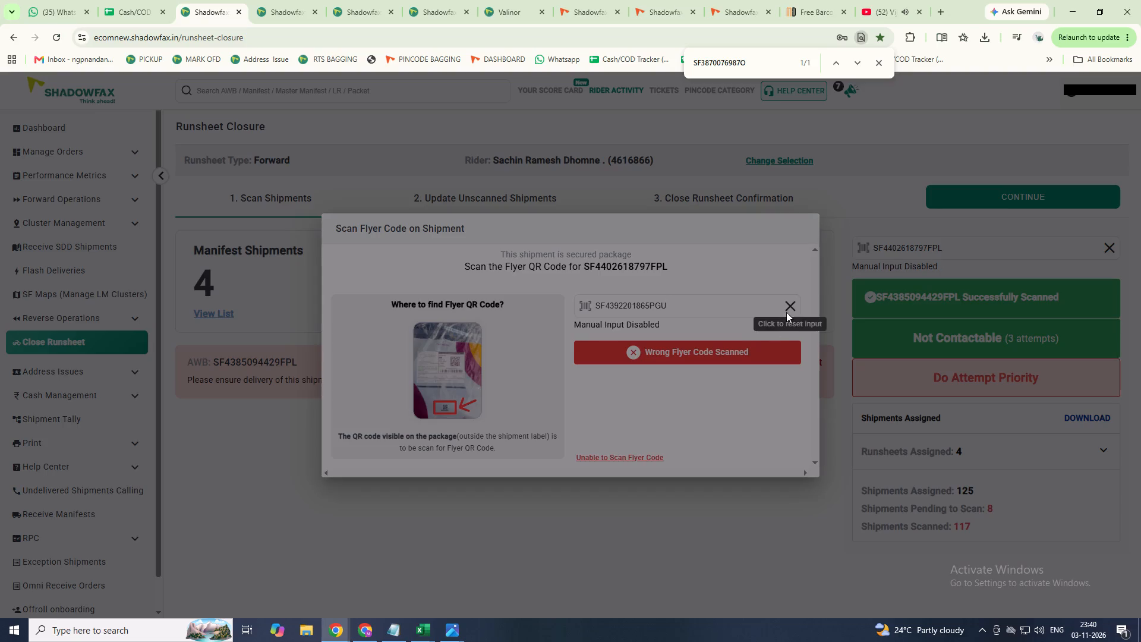
pyautogui.click(786, 309)
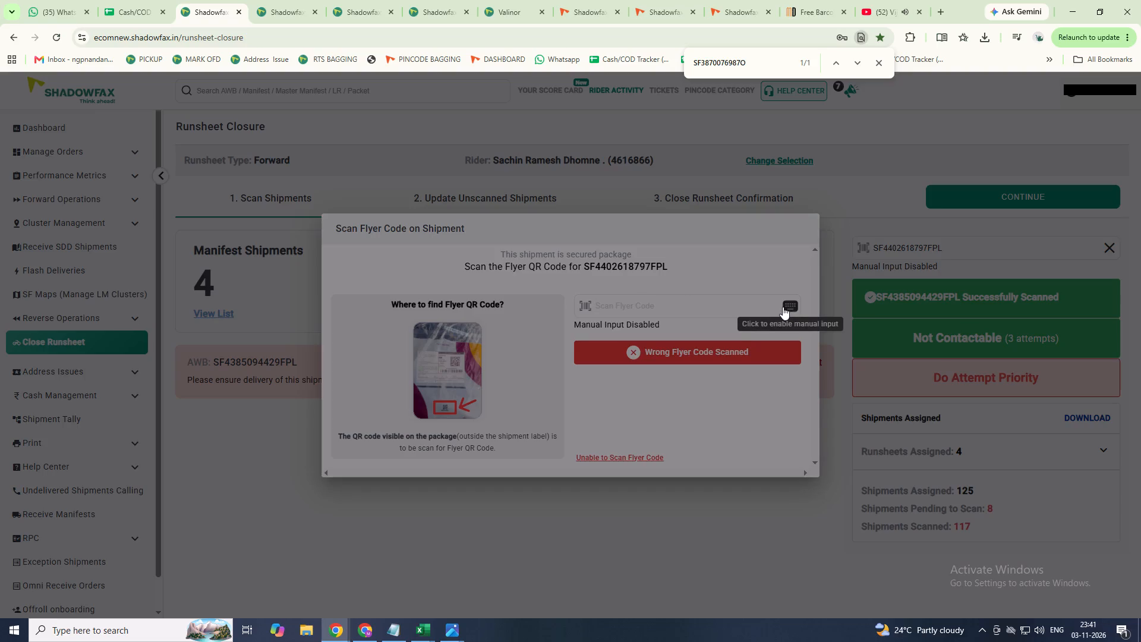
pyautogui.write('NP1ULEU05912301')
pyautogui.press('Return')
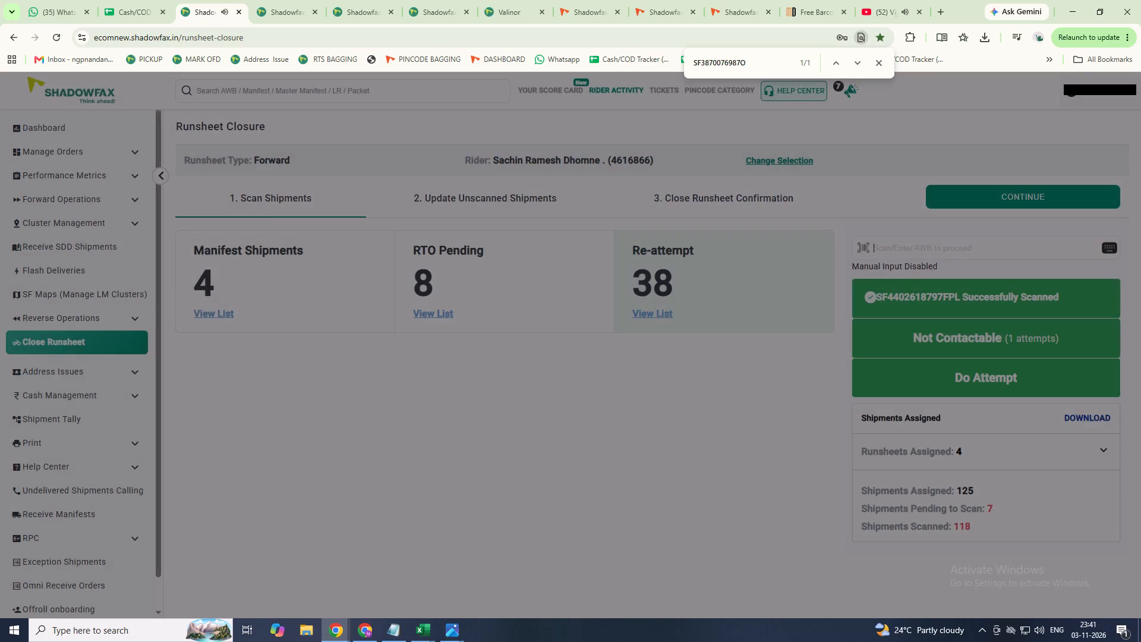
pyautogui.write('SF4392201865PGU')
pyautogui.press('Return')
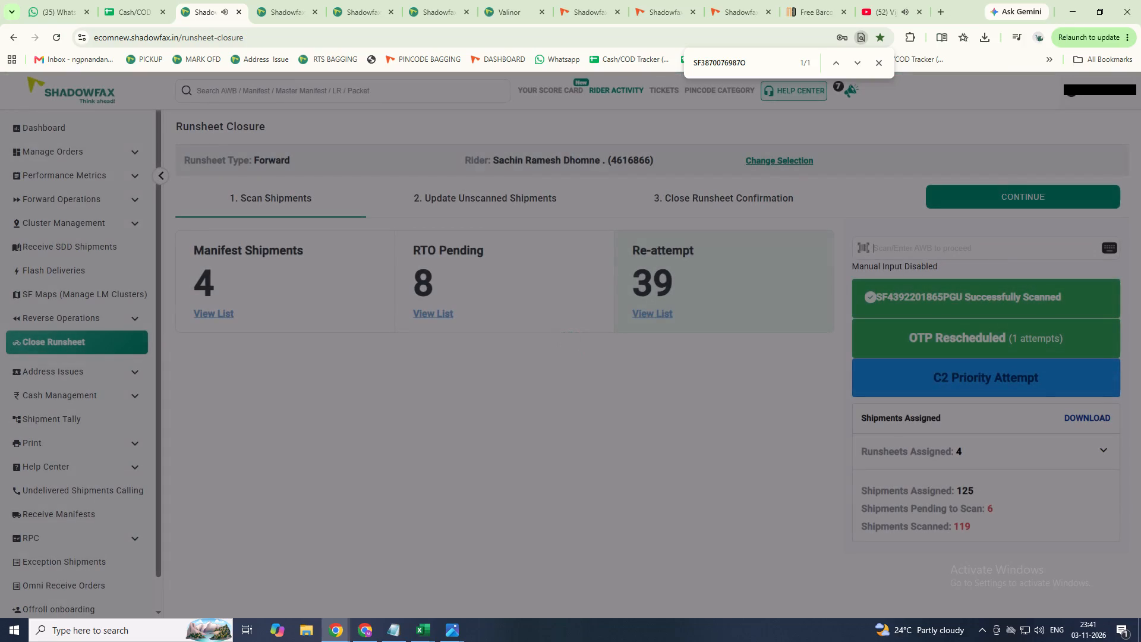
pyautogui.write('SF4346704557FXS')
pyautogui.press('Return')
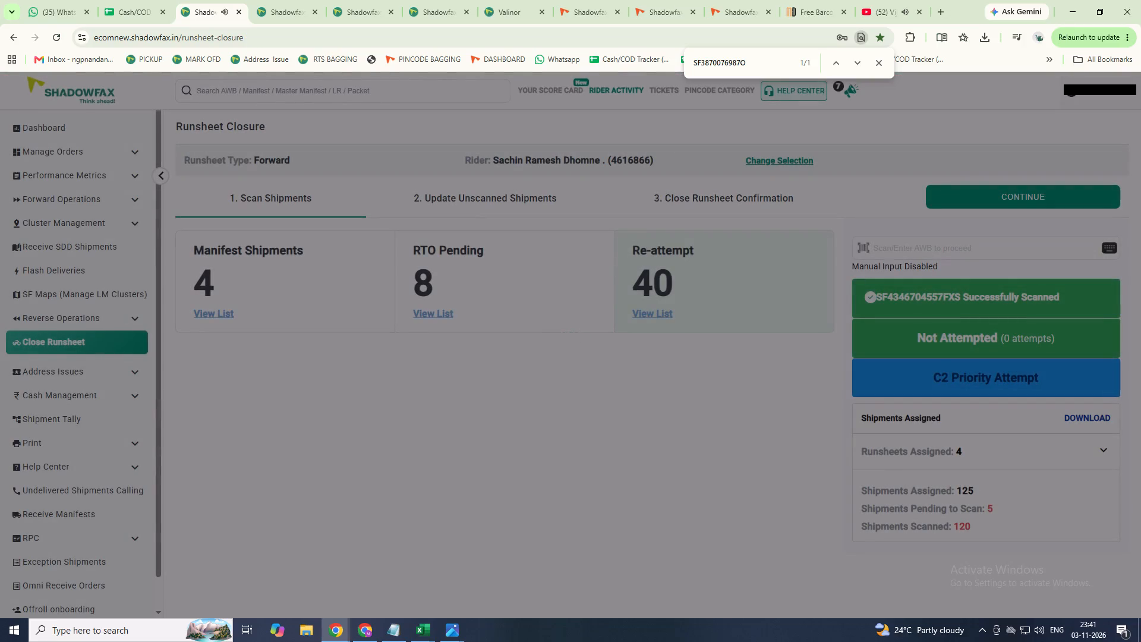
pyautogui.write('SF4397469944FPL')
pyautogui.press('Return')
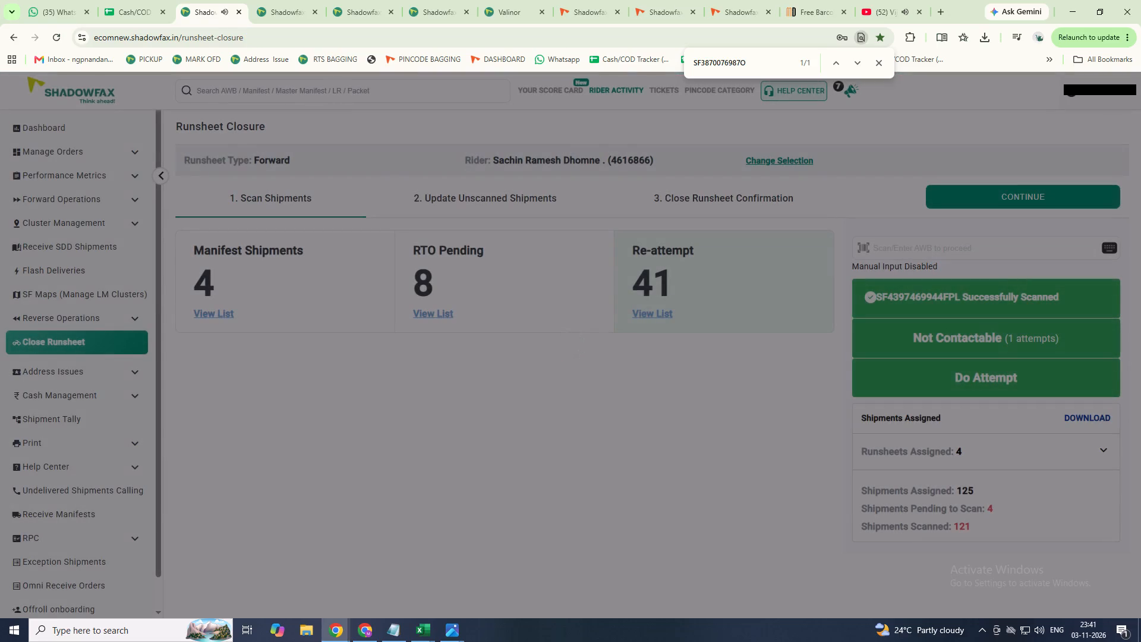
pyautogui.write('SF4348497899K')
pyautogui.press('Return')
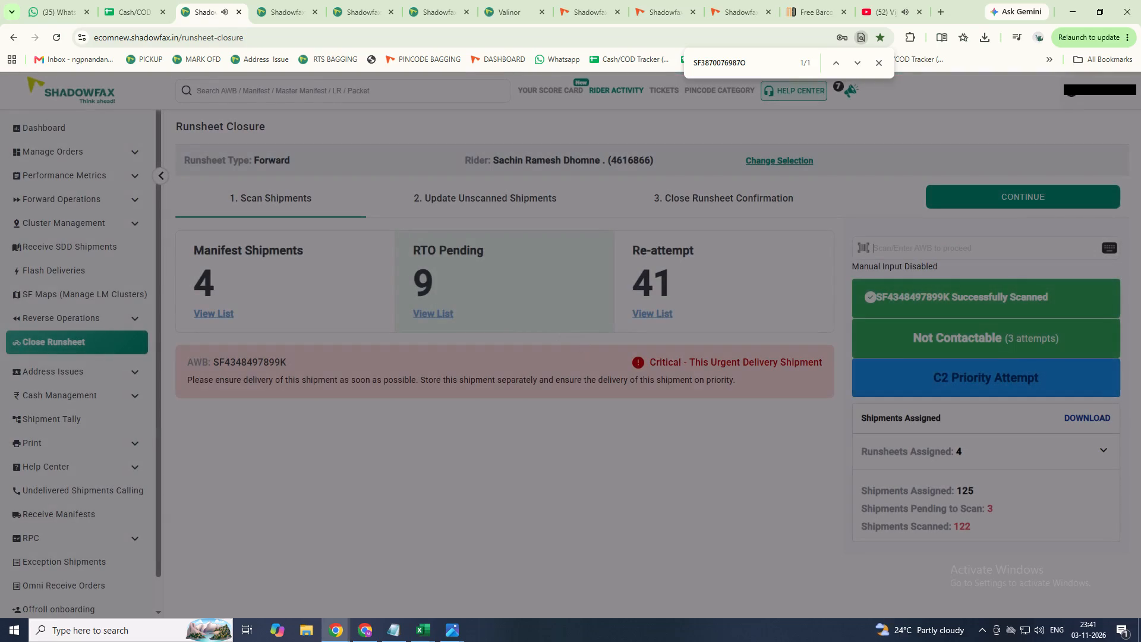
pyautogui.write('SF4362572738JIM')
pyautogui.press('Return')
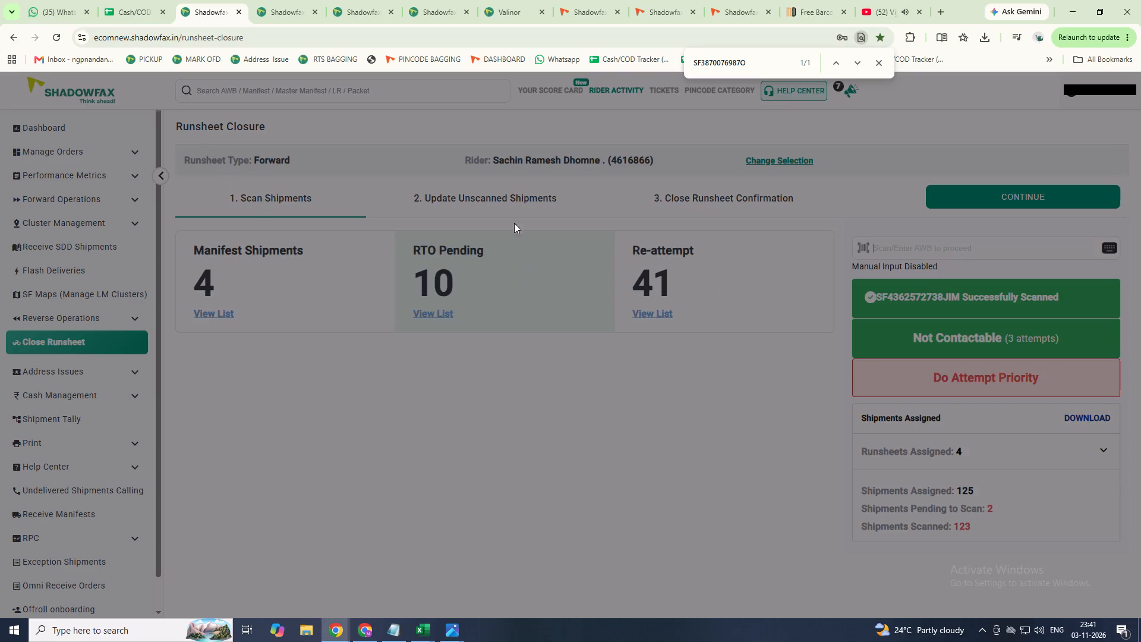
# Check the rider's unmarked, unscanned shipments and return to shipment scanning.
pyautogui.click(508, 200)
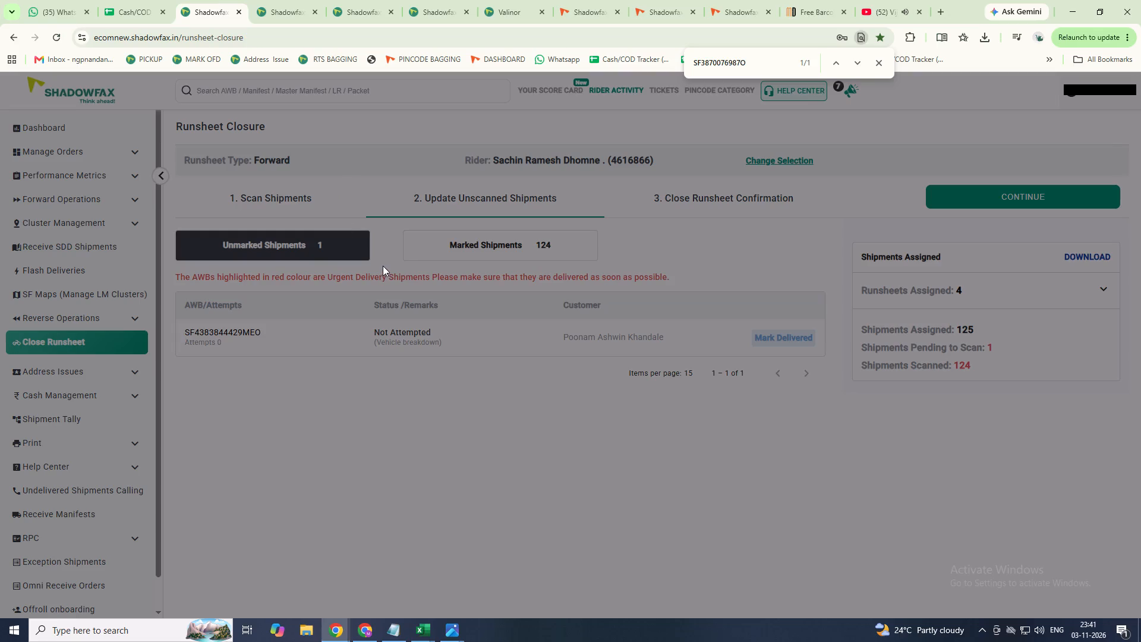
pyautogui.click(282, 198)
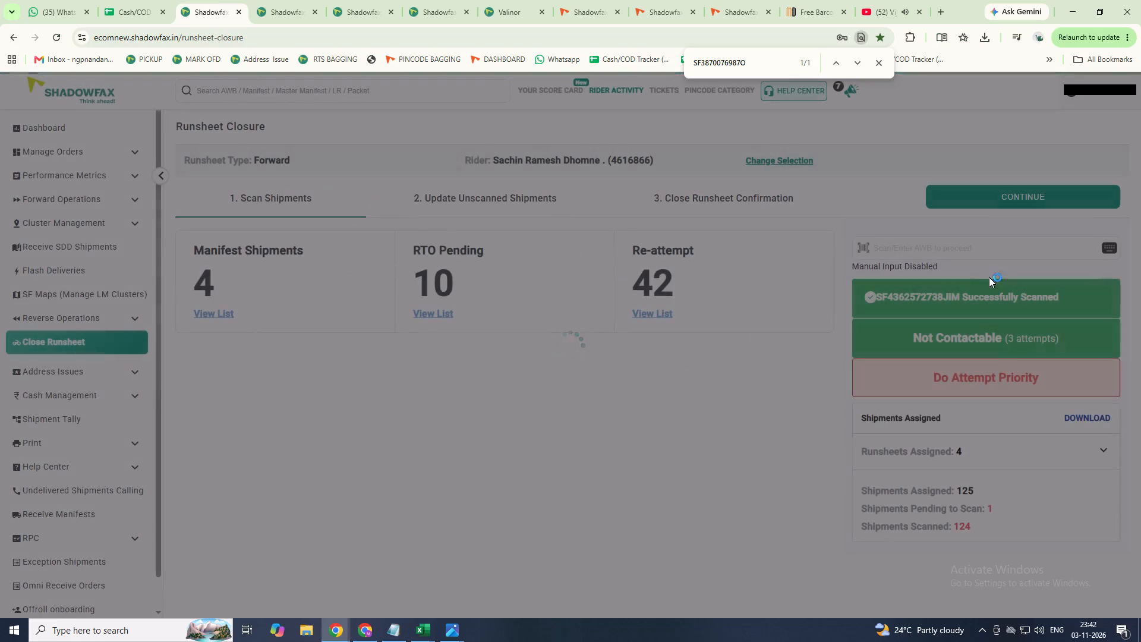
pyautogui.click(955, 251)
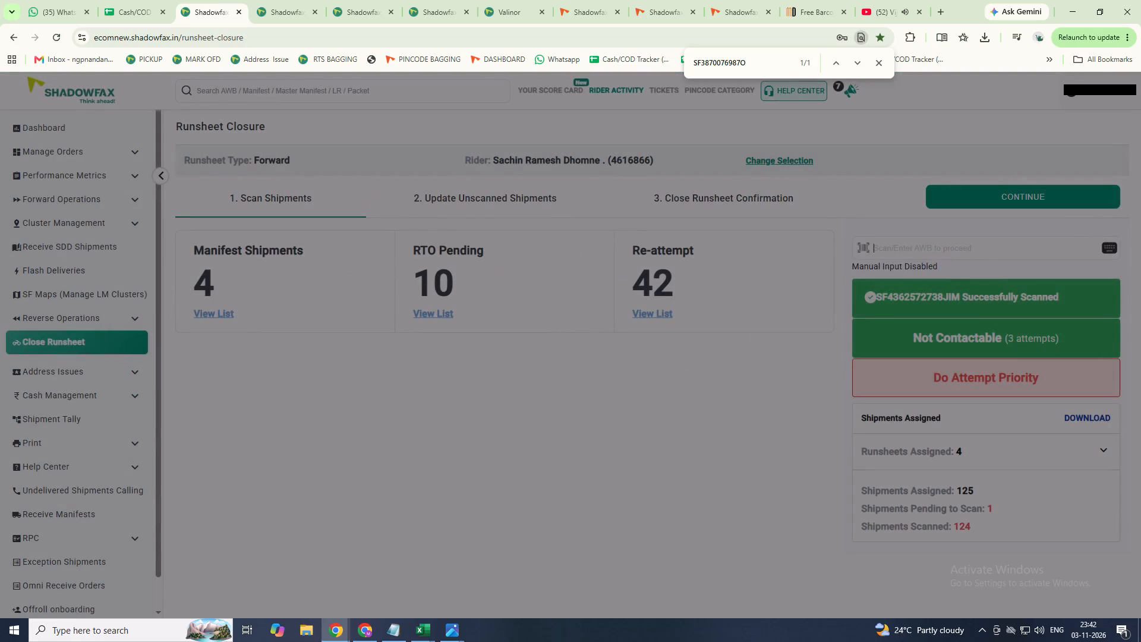
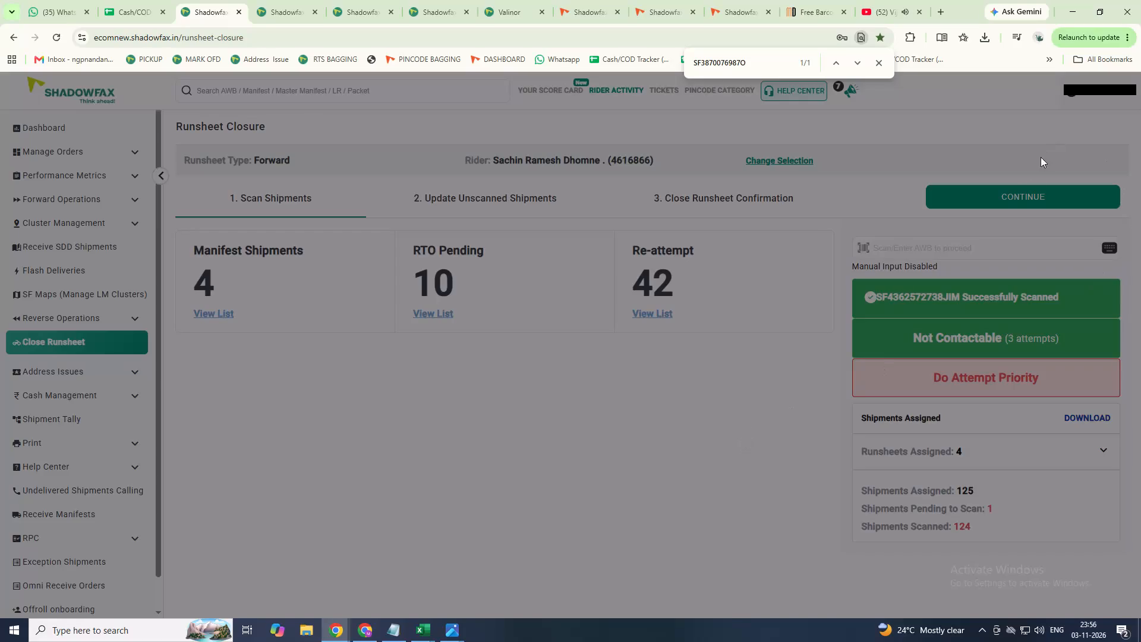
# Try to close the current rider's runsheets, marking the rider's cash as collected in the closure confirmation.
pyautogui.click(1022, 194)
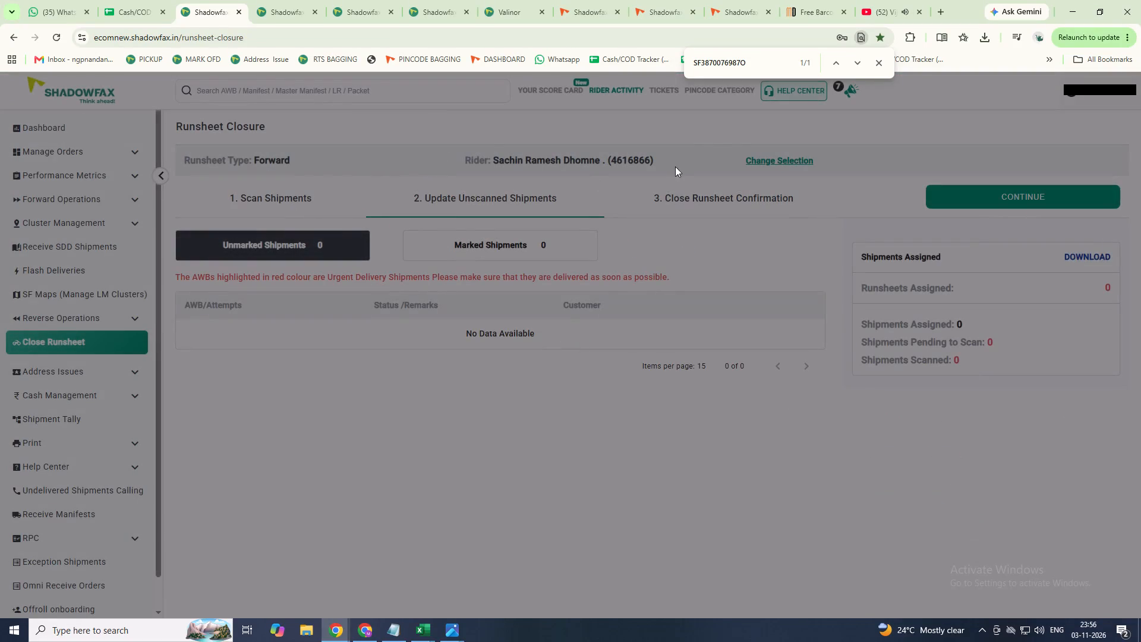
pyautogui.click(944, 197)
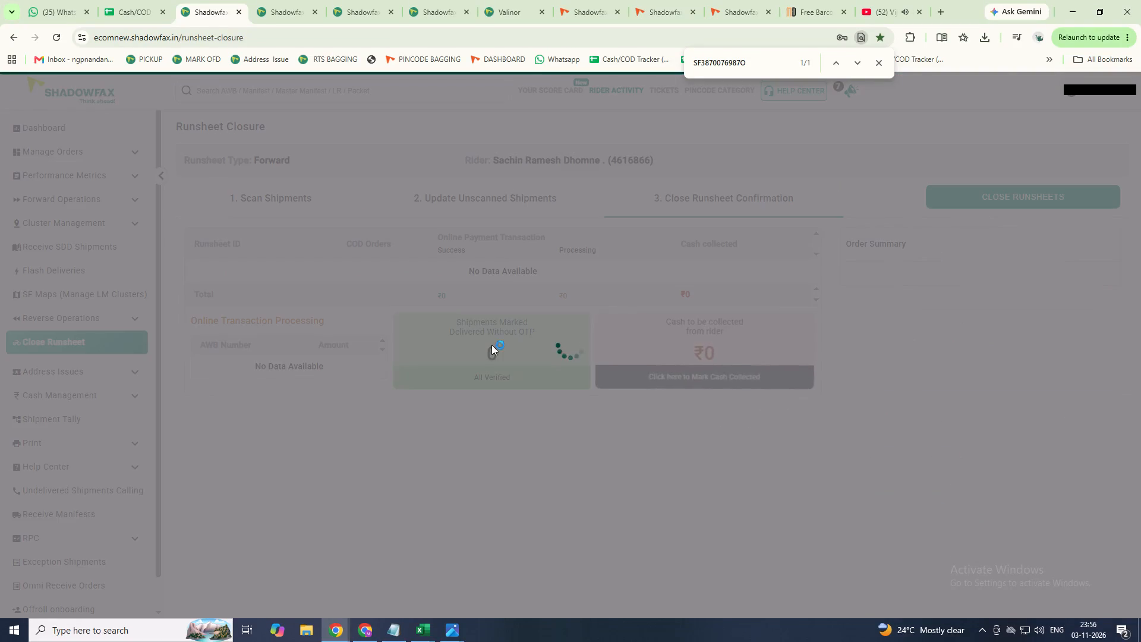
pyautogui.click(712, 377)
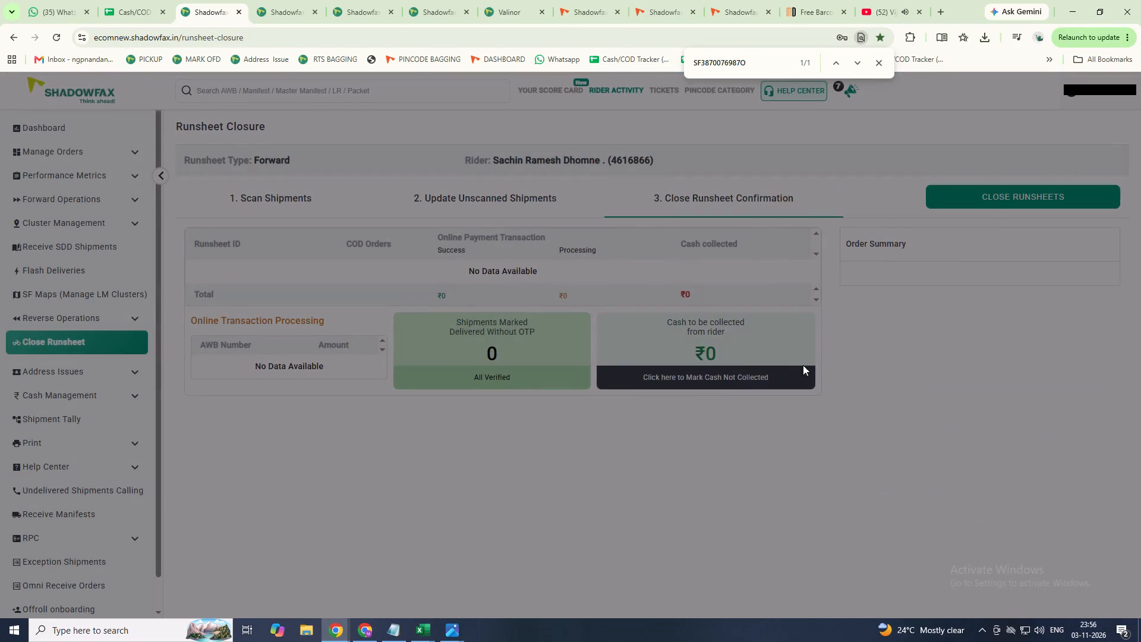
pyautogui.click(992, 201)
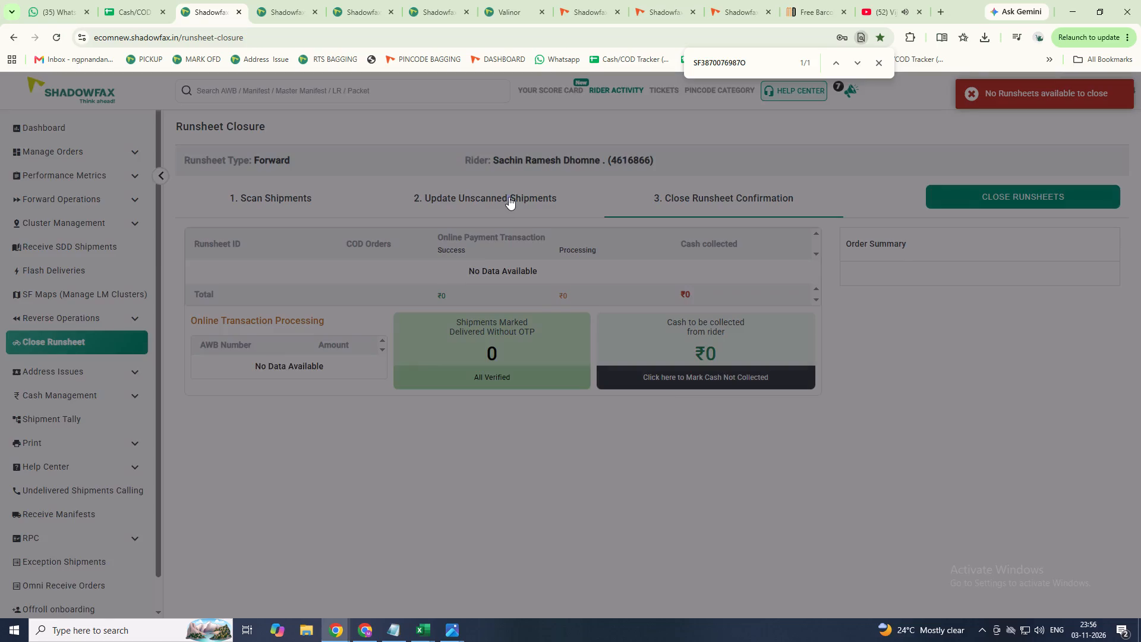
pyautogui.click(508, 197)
# Change the forward runsheet closure's rider to Chaitram and proceed to shipment scanning.
pyautogui.click(792, 156)
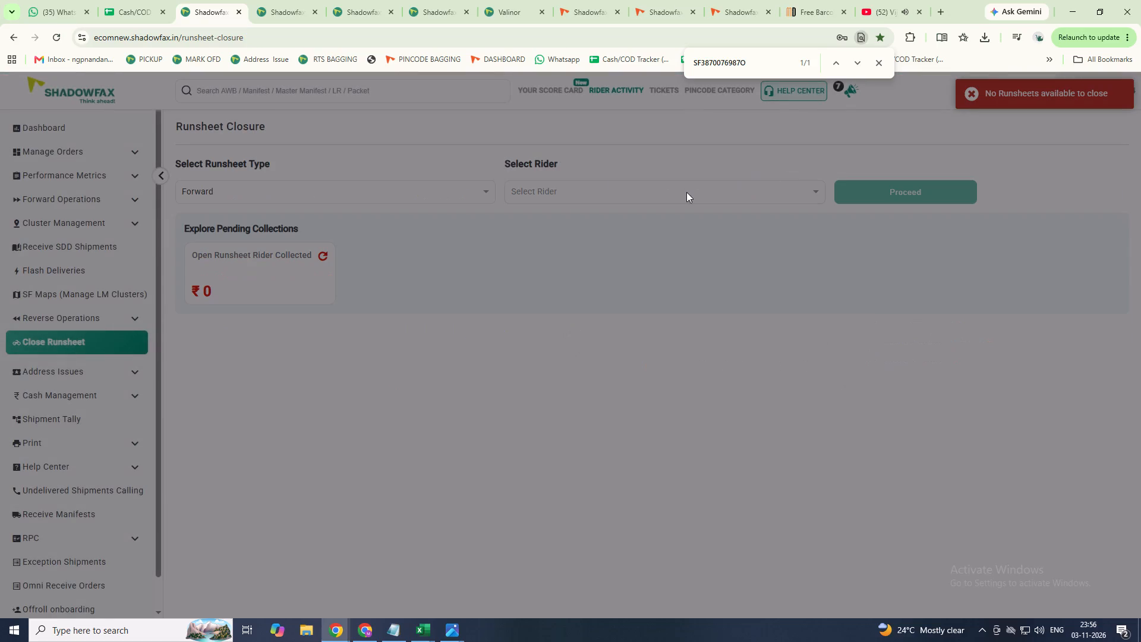
pyautogui.click(688, 188)
pyautogui.write('chai')
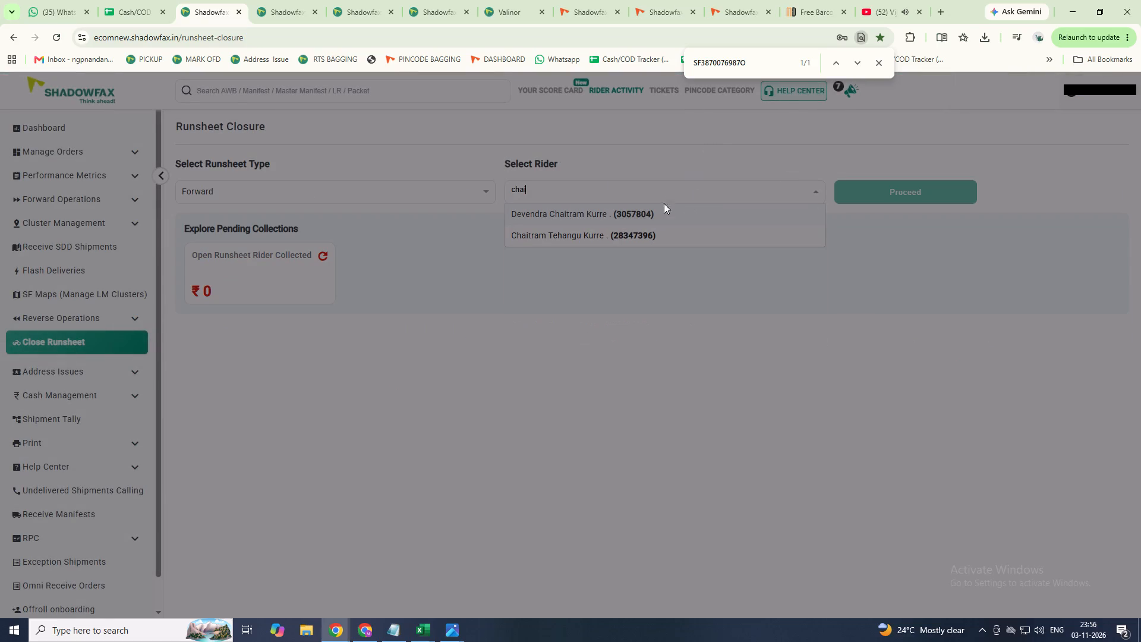
pyautogui.click(657, 211)
pyautogui.click(710, 186)
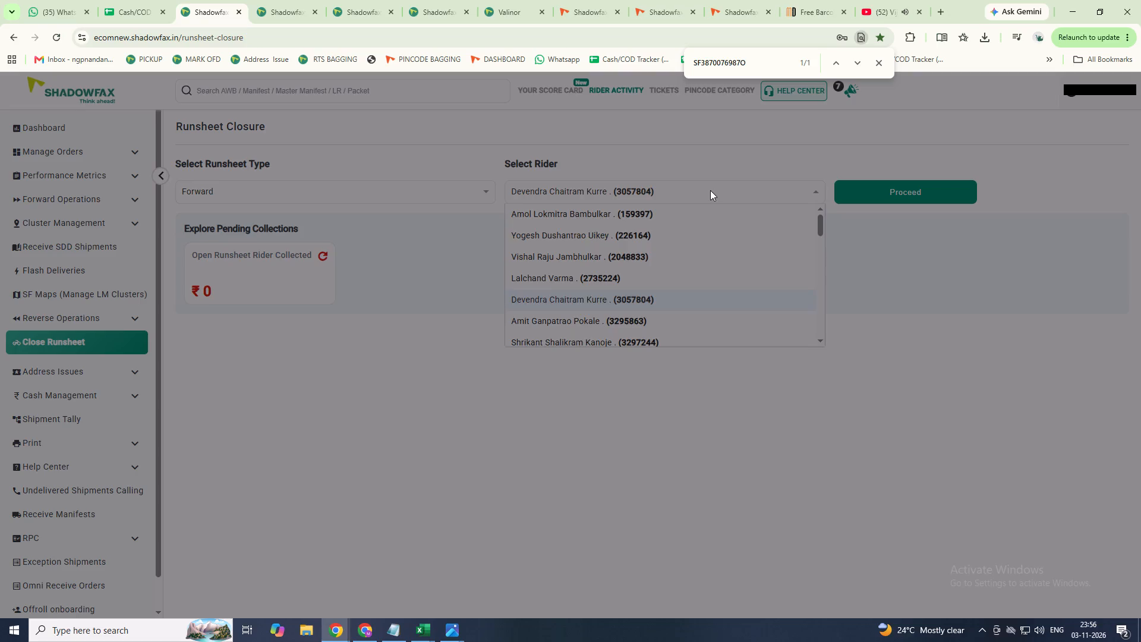
pyautogui.write('chai')
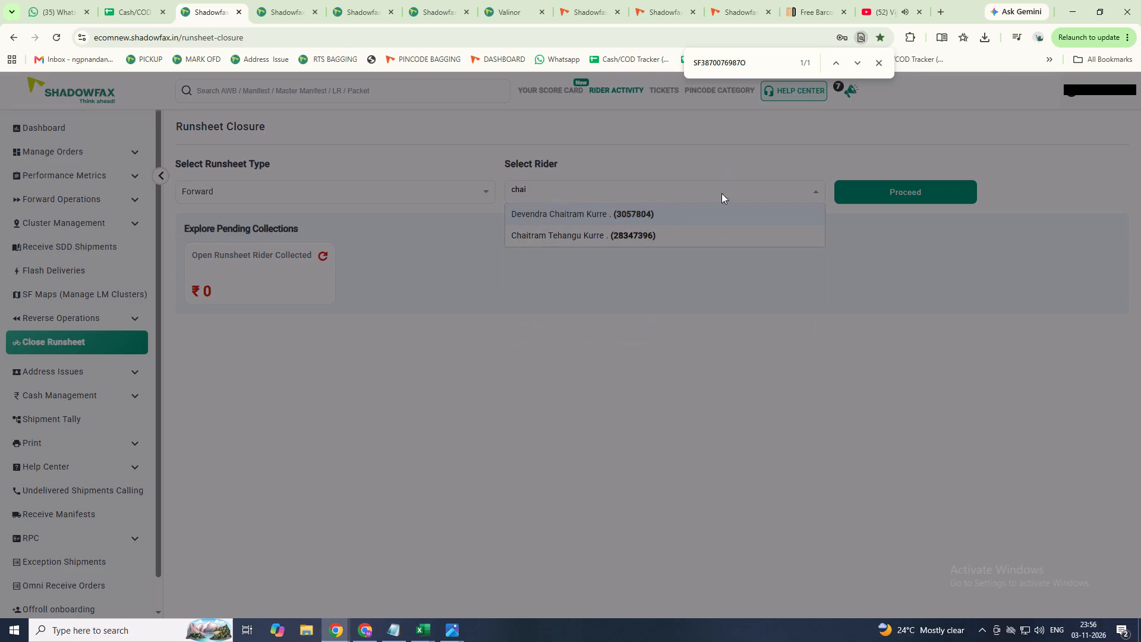
pyautogui.click(721, 240)
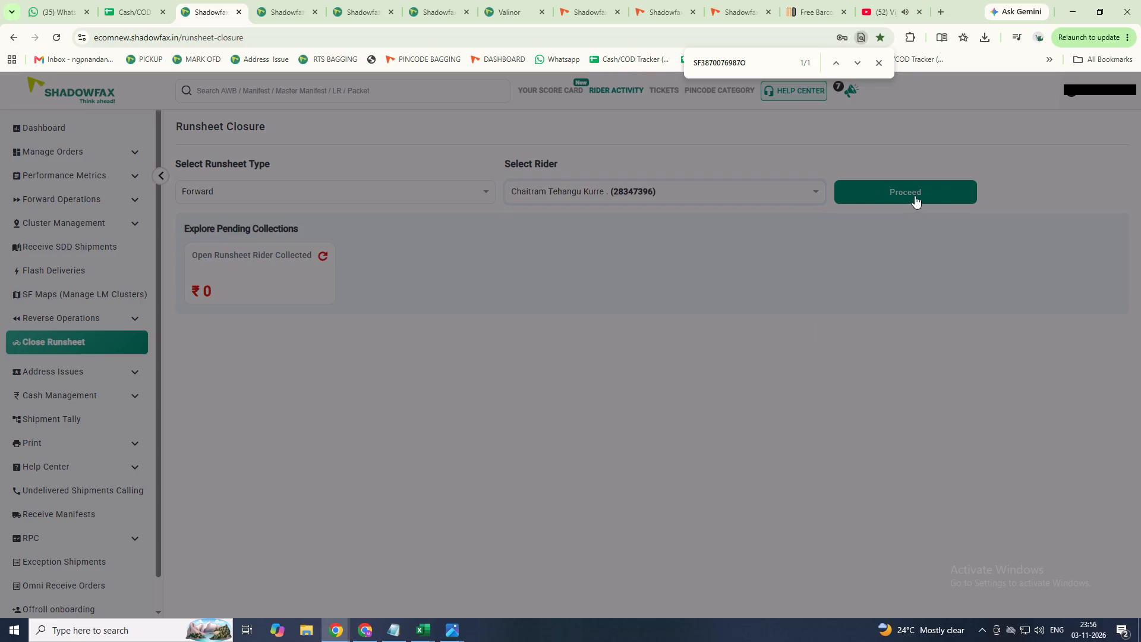
pyautogui.click(918, 193)
pyautogui.click(931, 251)
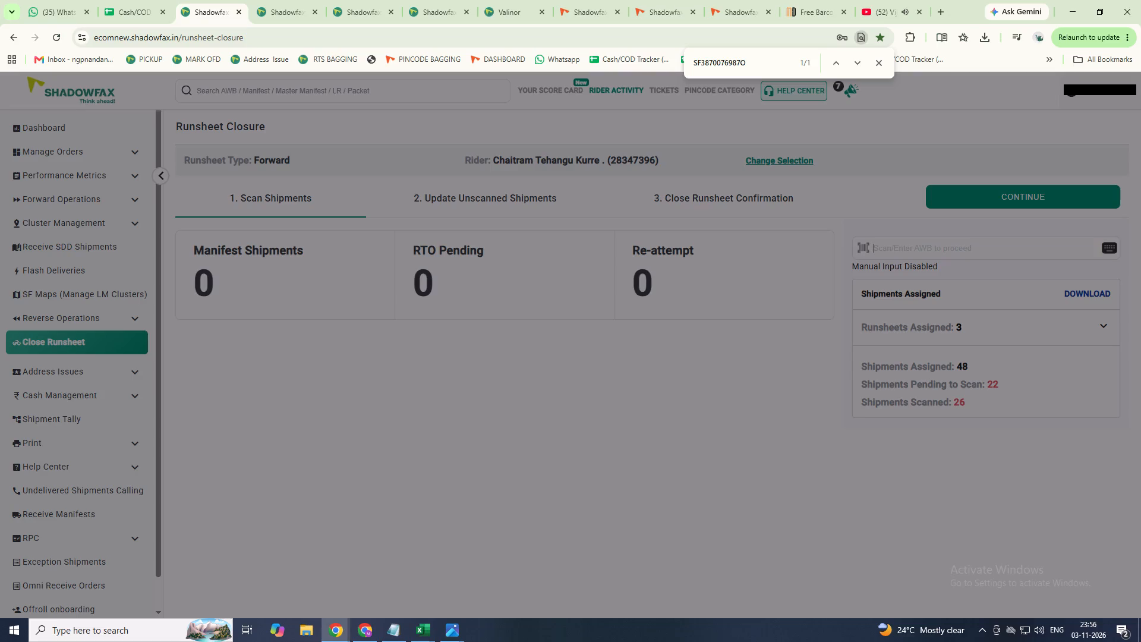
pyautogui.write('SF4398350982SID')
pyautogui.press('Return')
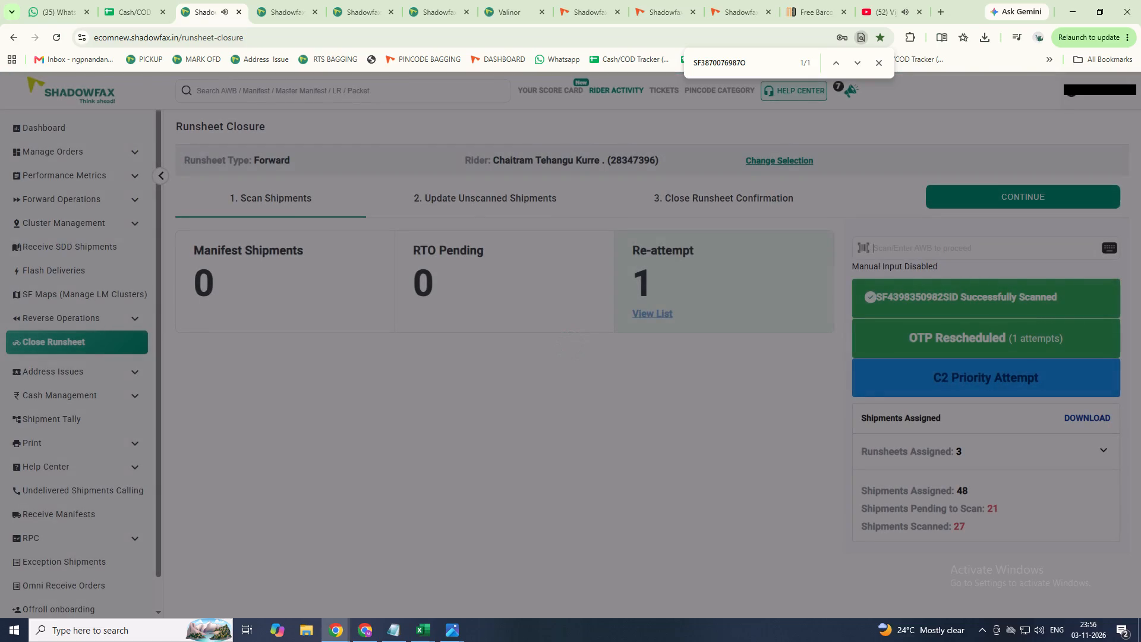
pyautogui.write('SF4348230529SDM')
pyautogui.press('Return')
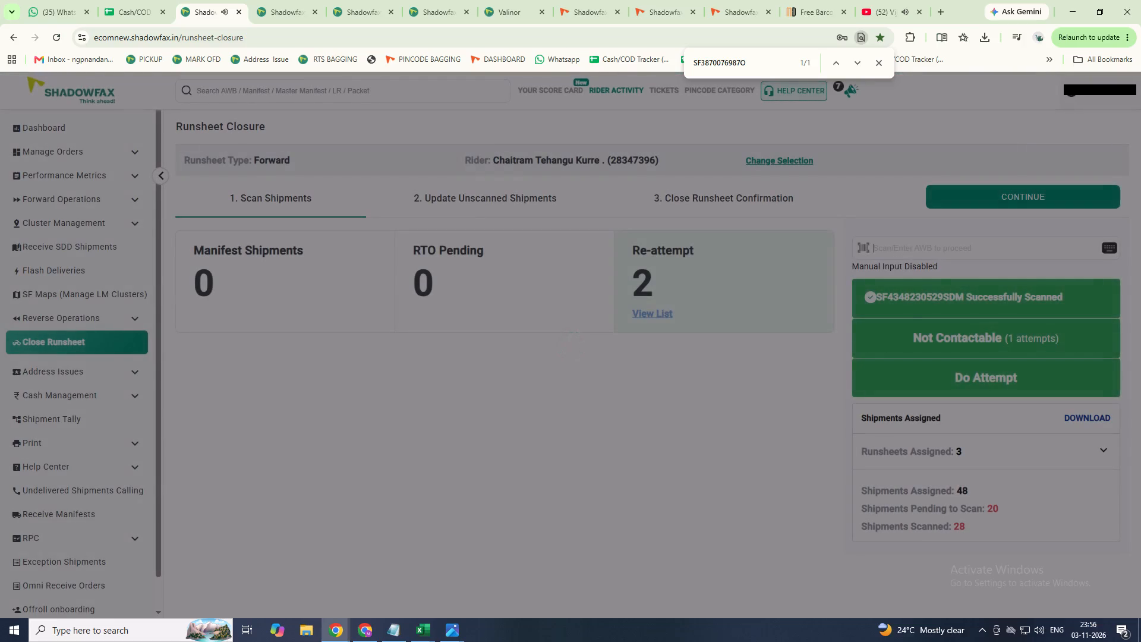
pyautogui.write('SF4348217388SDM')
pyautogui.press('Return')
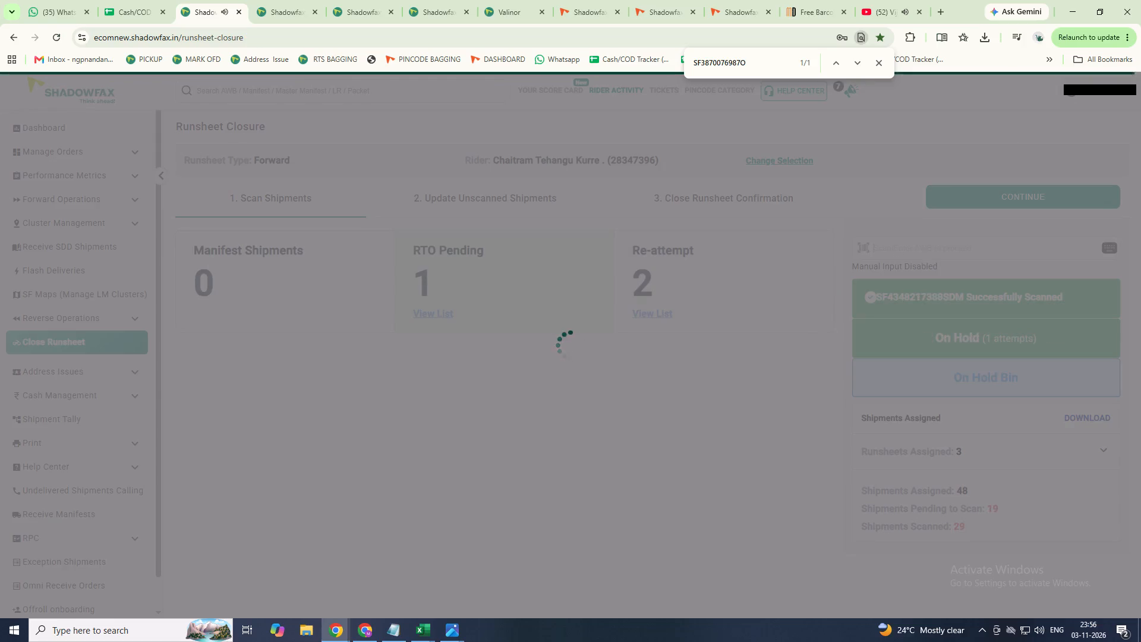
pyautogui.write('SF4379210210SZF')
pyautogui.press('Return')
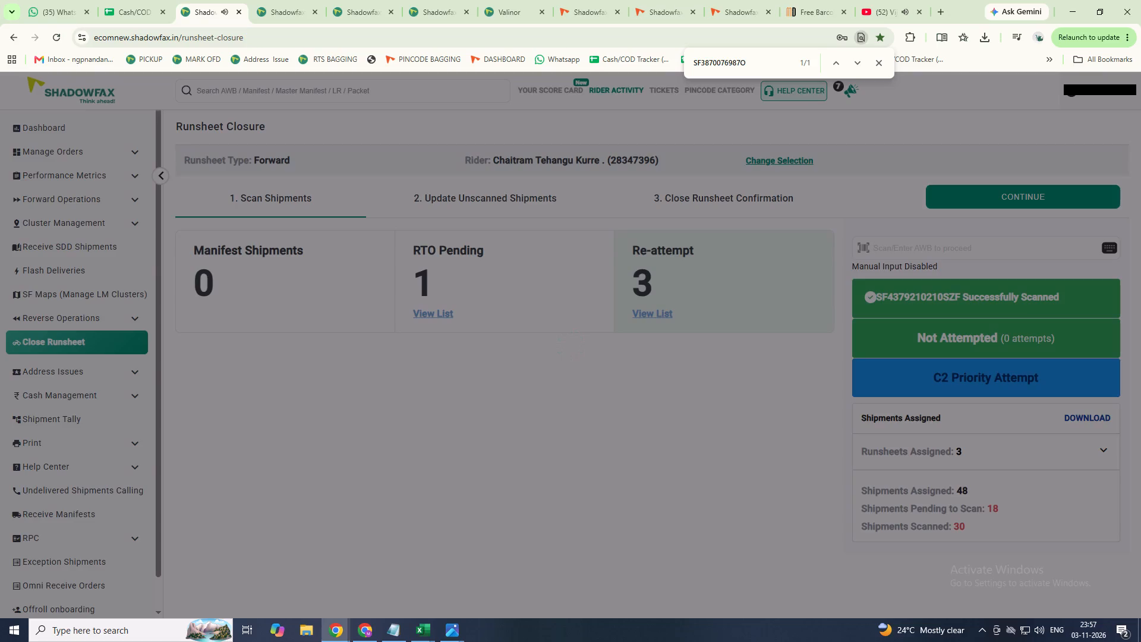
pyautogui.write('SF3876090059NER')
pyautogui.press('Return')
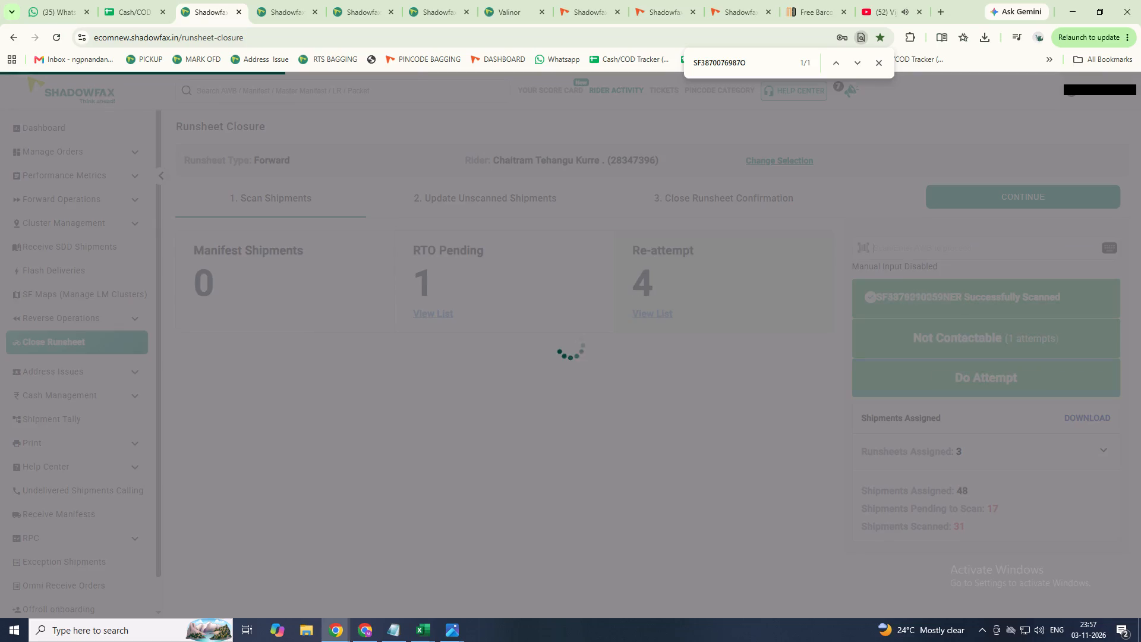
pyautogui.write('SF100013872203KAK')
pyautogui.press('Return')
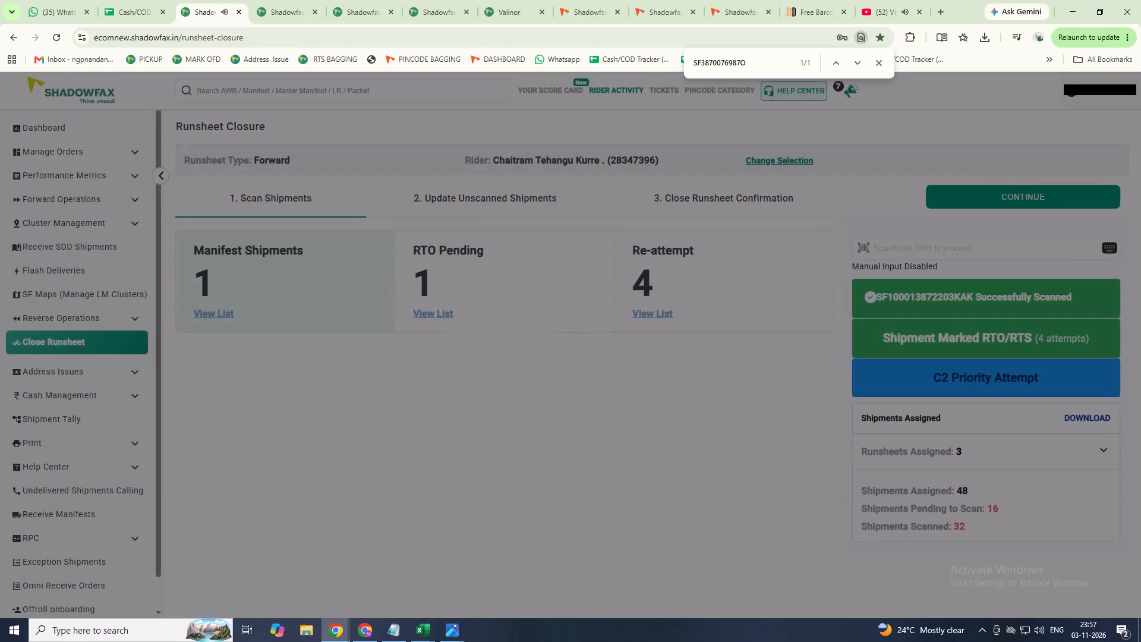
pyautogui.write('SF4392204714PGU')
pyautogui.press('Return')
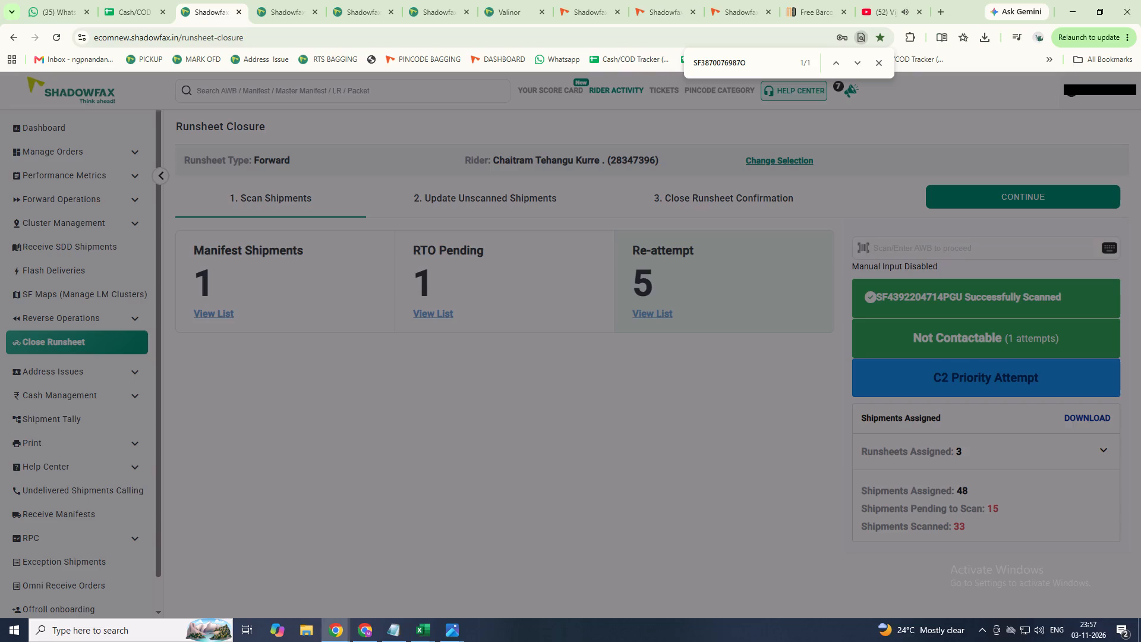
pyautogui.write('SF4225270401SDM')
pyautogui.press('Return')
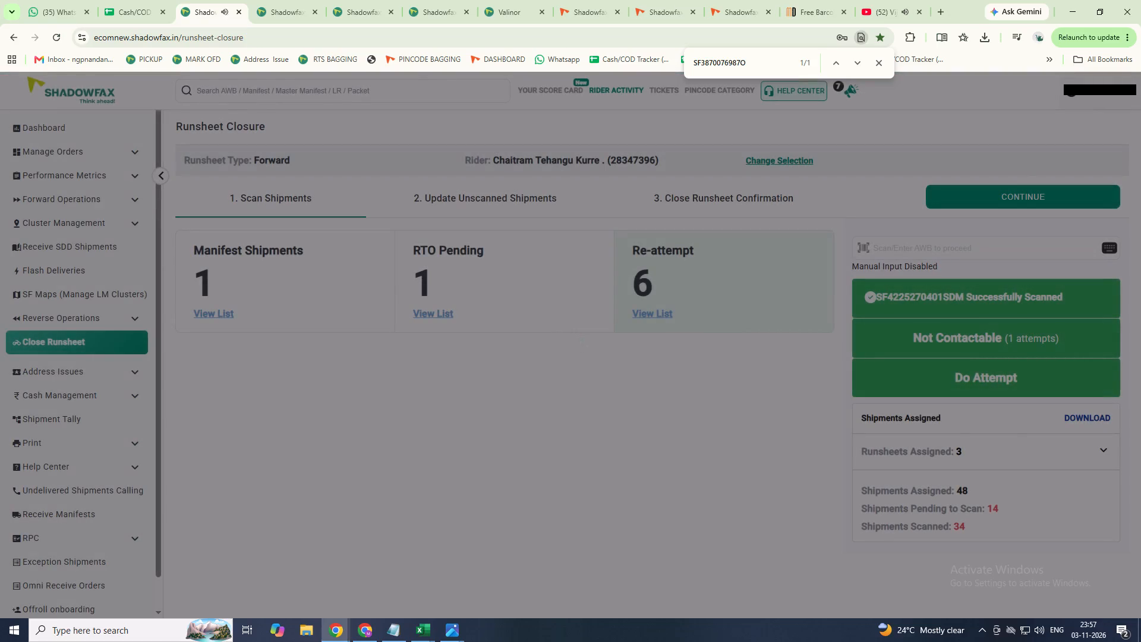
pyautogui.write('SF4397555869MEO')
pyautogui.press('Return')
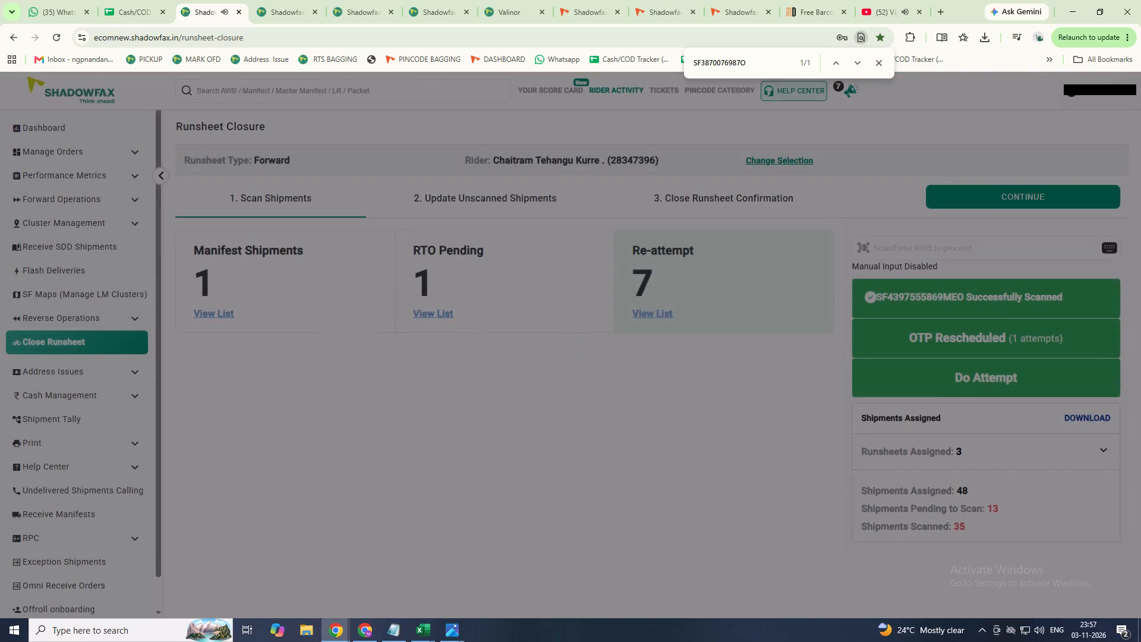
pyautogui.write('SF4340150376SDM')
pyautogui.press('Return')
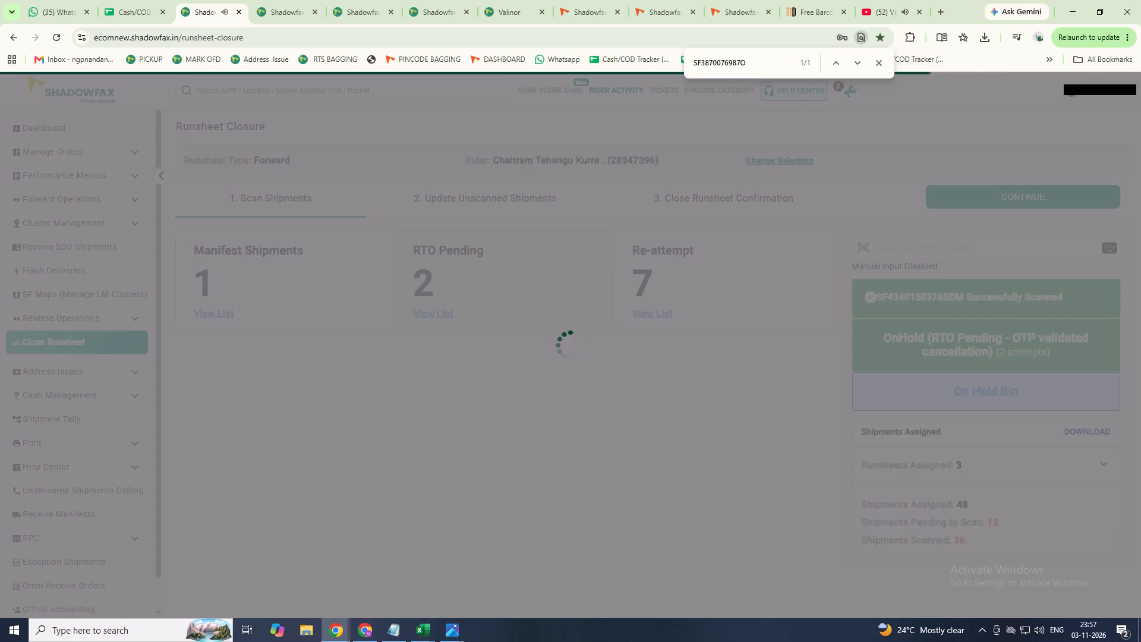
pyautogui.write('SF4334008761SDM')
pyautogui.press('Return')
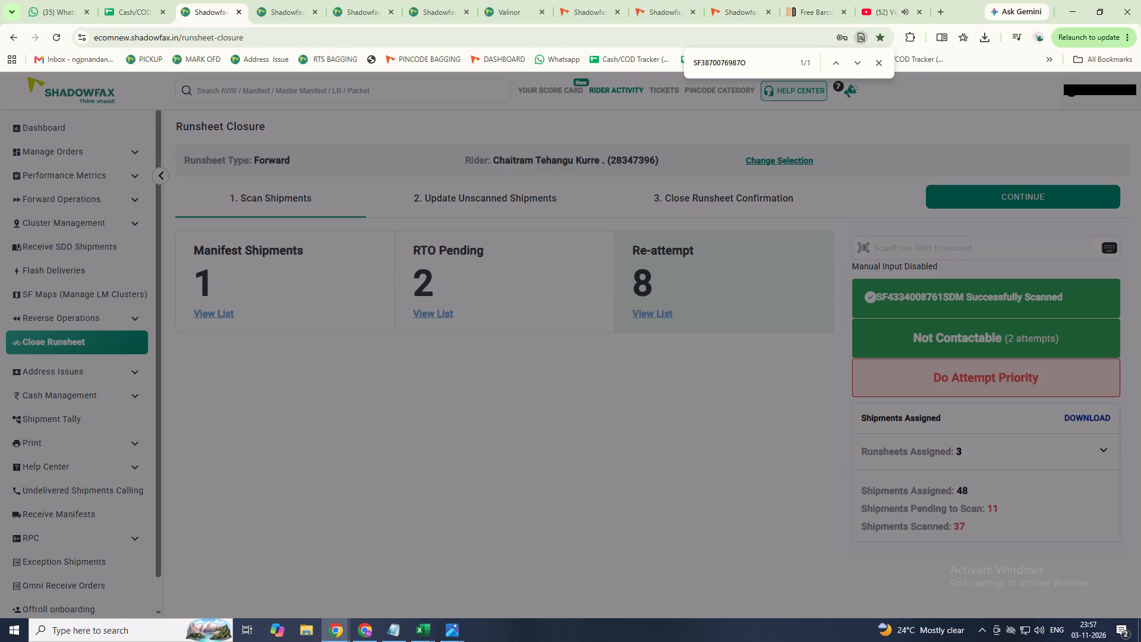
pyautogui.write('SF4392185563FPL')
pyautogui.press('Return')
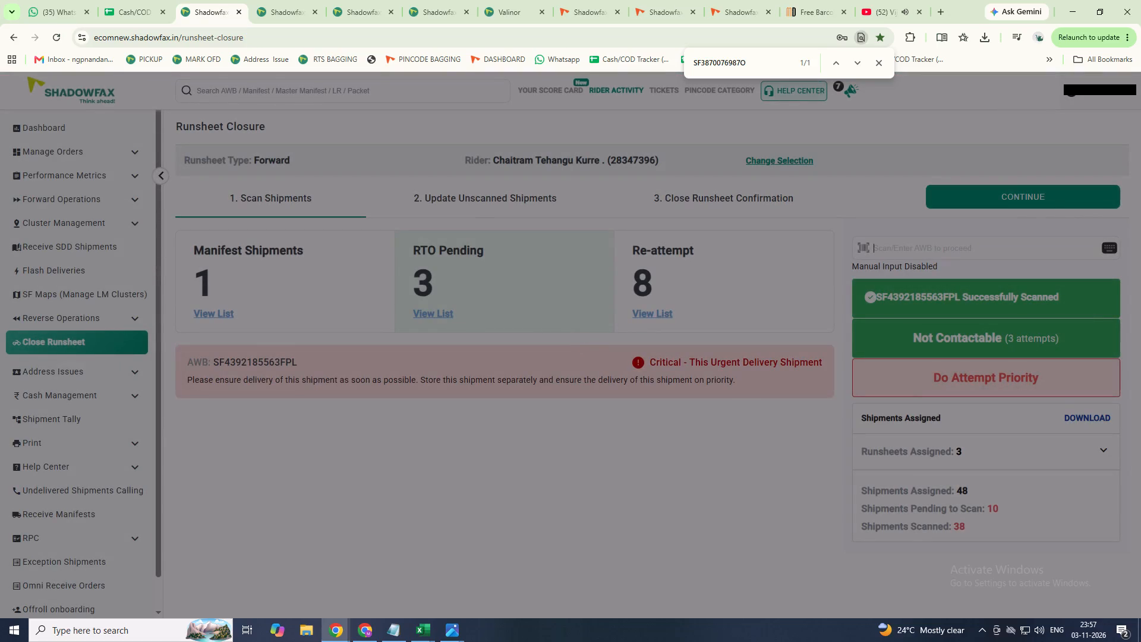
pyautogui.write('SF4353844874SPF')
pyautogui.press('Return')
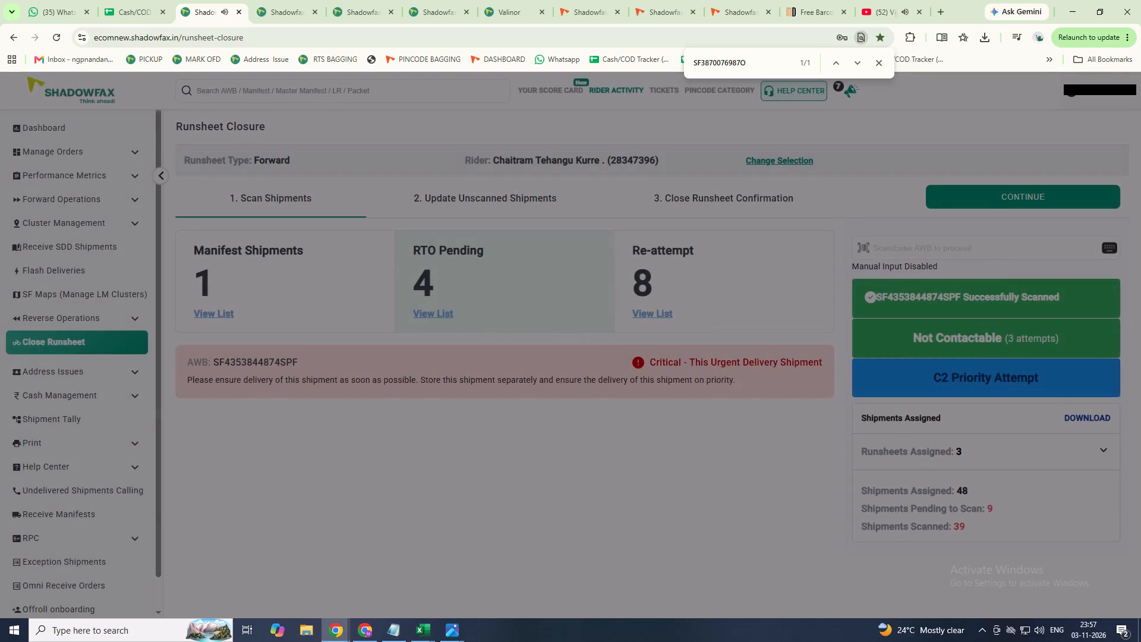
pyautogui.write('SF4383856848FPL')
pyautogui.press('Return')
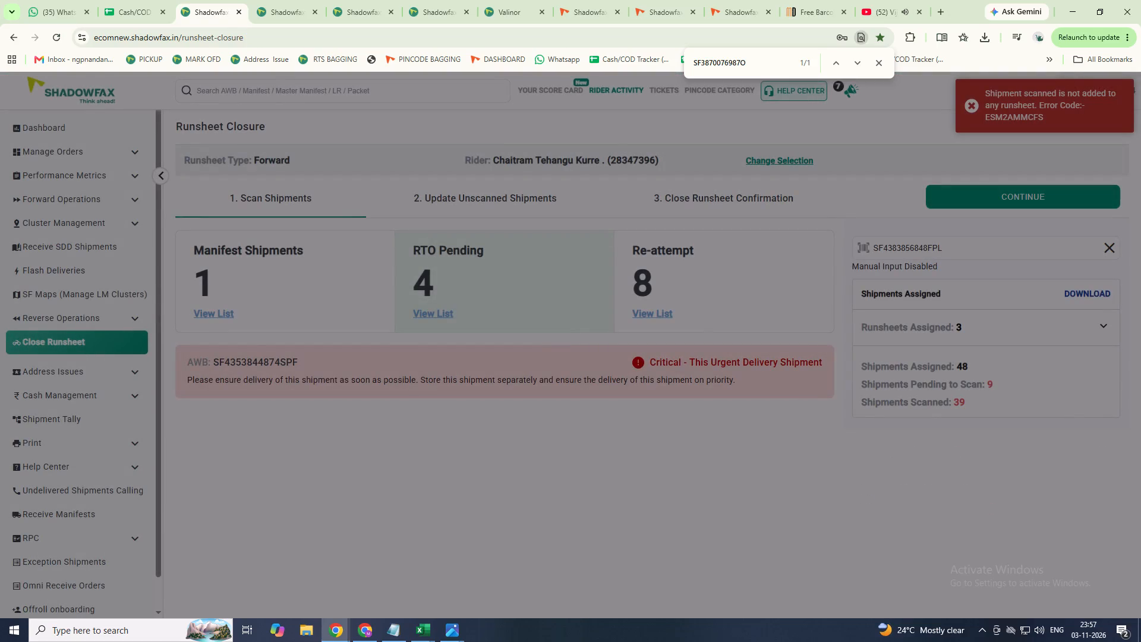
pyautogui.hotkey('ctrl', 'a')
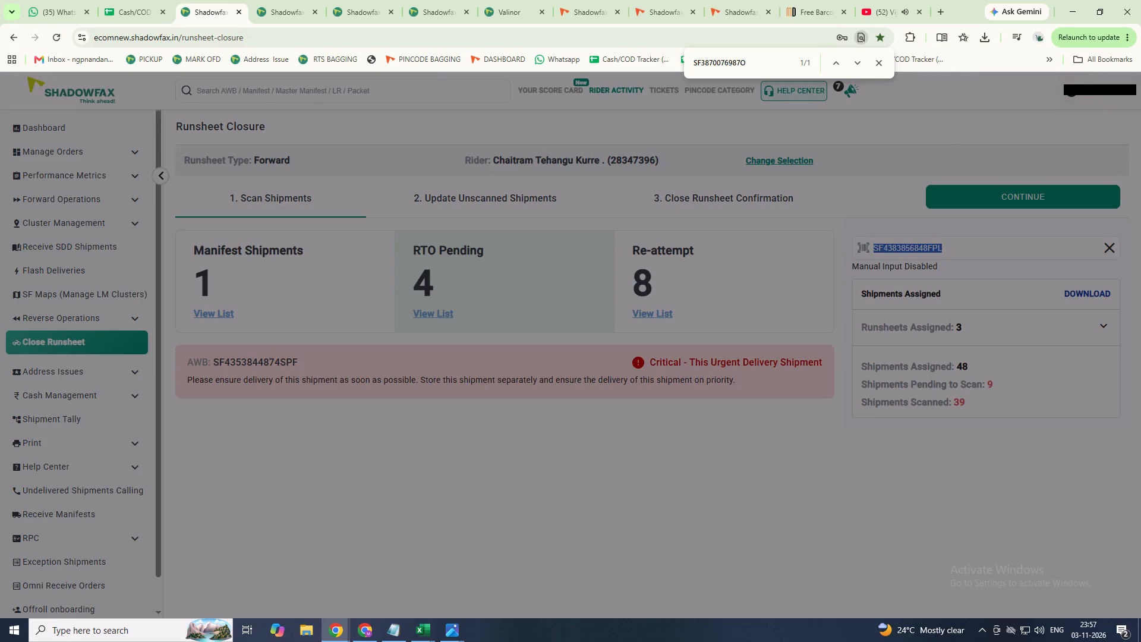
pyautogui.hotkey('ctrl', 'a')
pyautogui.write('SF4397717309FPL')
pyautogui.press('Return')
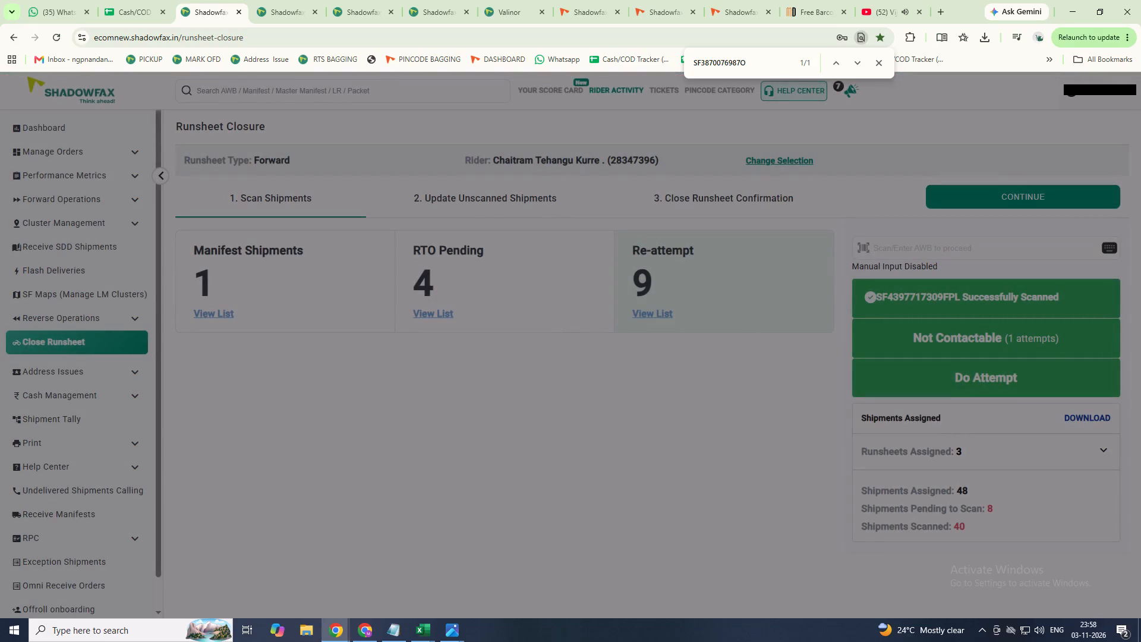
# Check the rider's unmarked, unscanned shipments and return to shipment scanning.
pyautogui.click(465, 207)
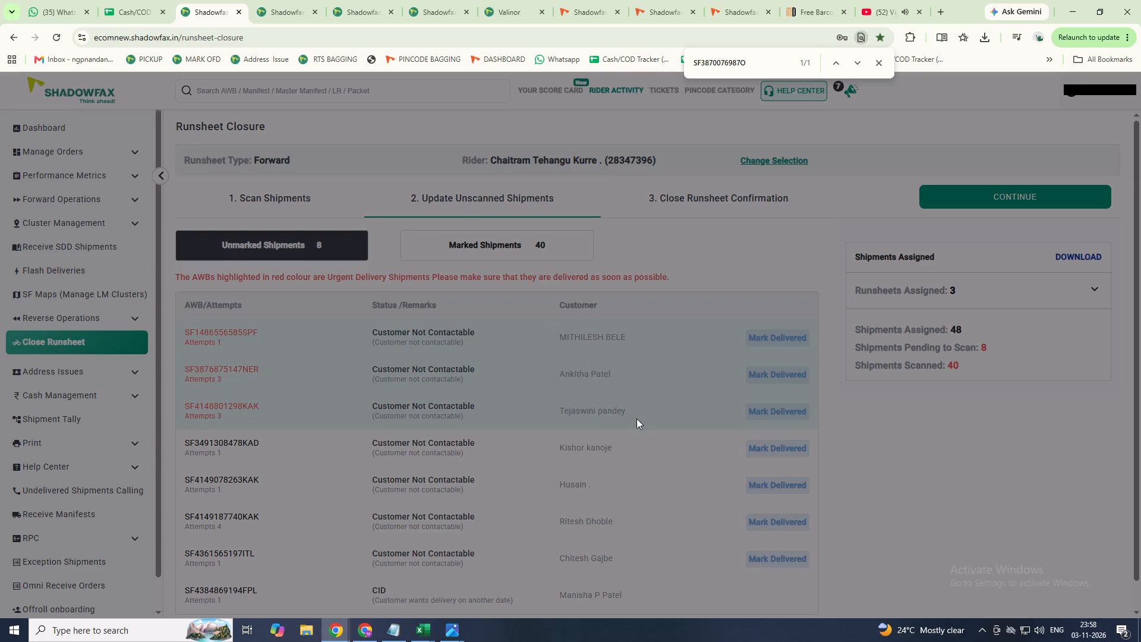
pyautogui.scroll(-1, 623, 462)
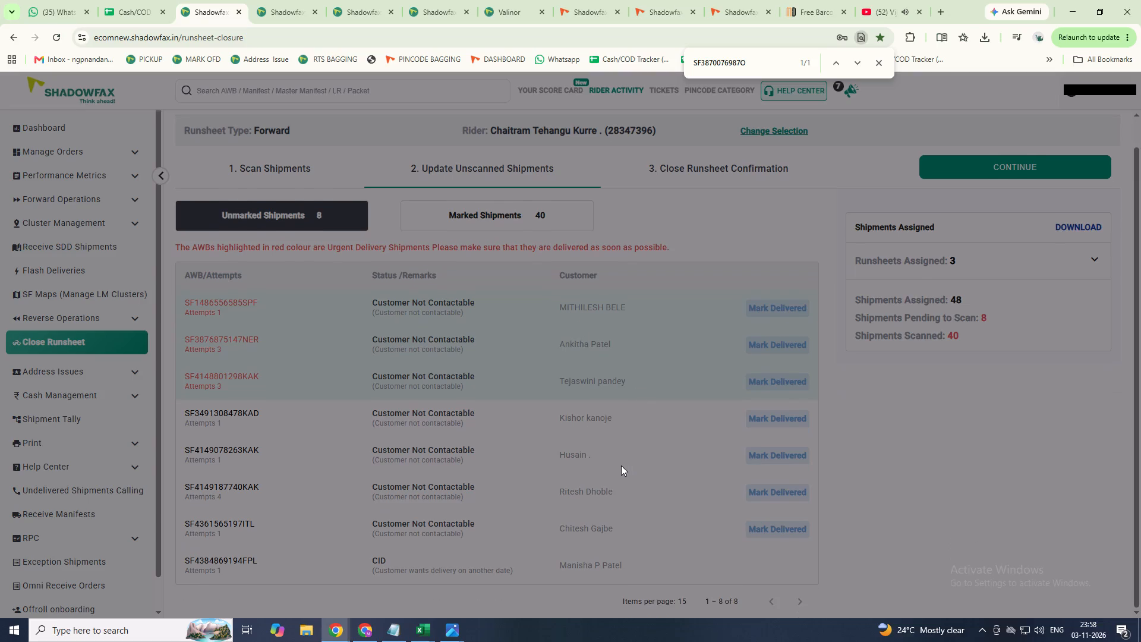
pyautogui.scroll(-2, 617, 468)
pyautogui.click(279, 169)
pyautogui.click(992, 256)
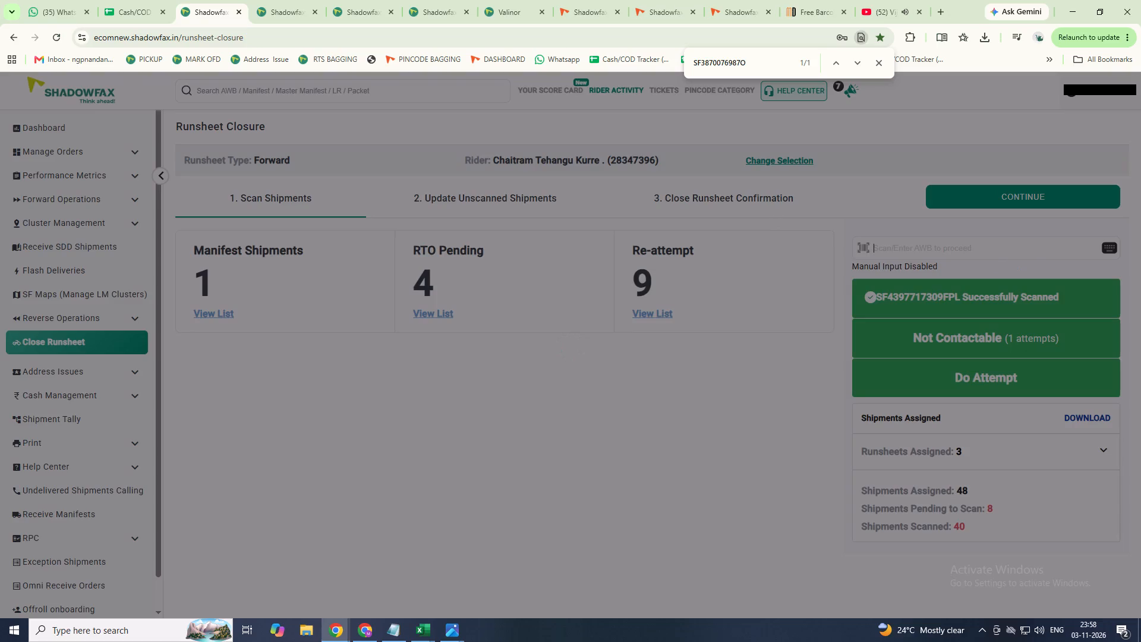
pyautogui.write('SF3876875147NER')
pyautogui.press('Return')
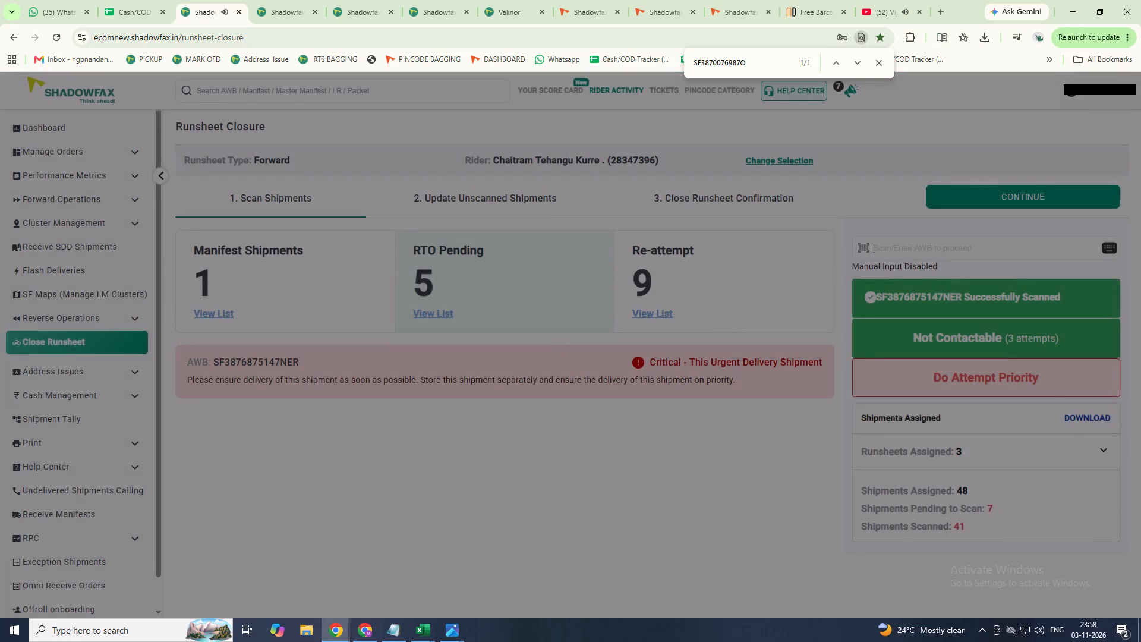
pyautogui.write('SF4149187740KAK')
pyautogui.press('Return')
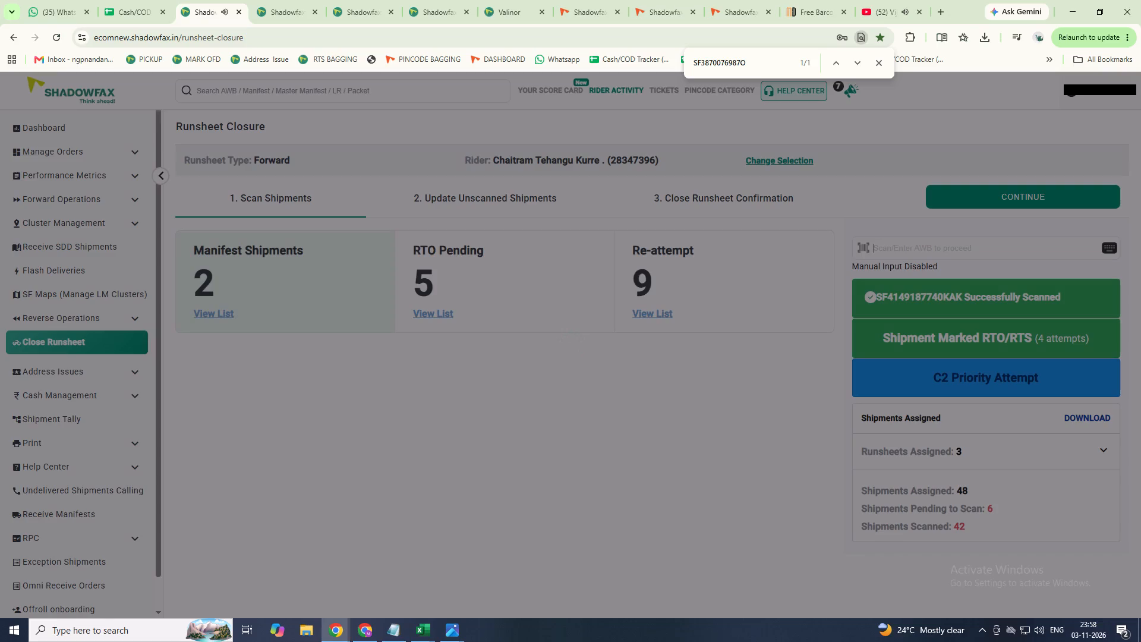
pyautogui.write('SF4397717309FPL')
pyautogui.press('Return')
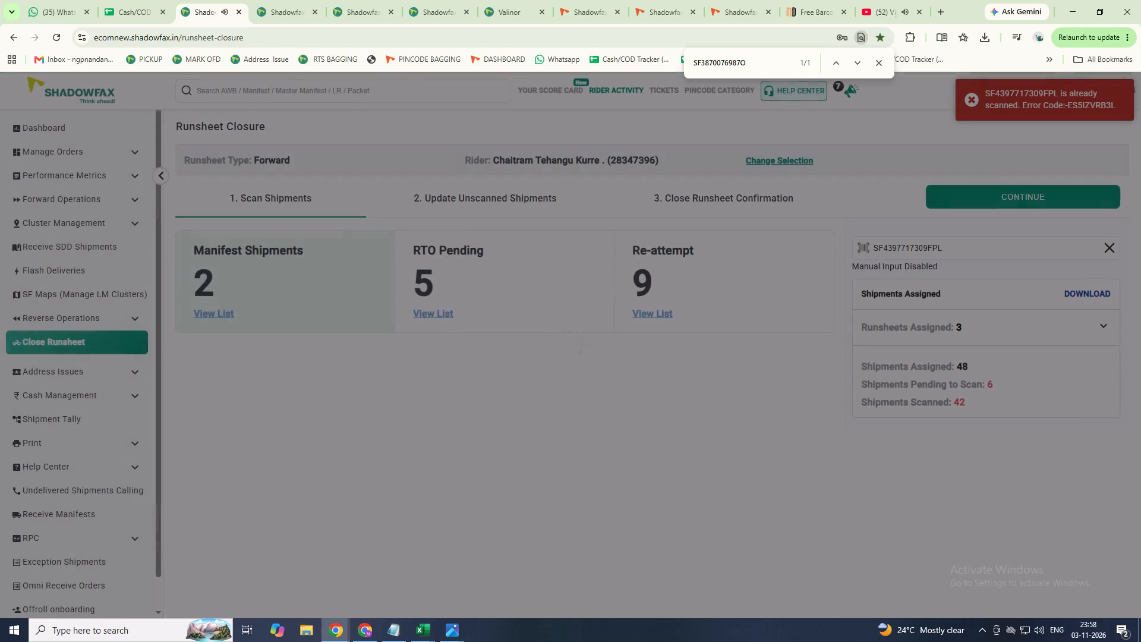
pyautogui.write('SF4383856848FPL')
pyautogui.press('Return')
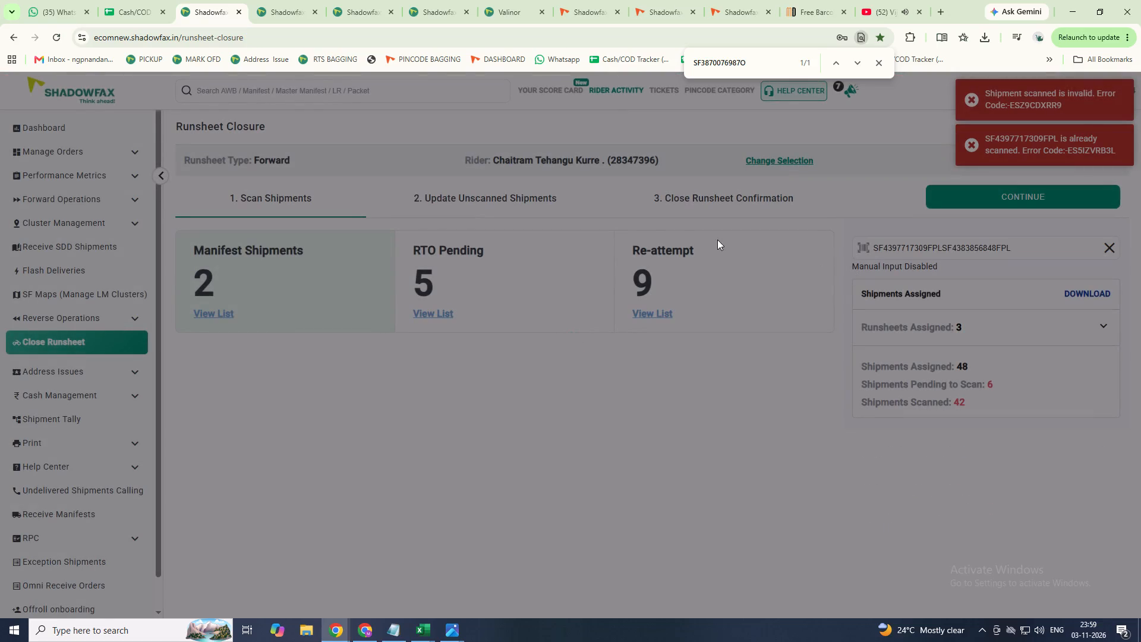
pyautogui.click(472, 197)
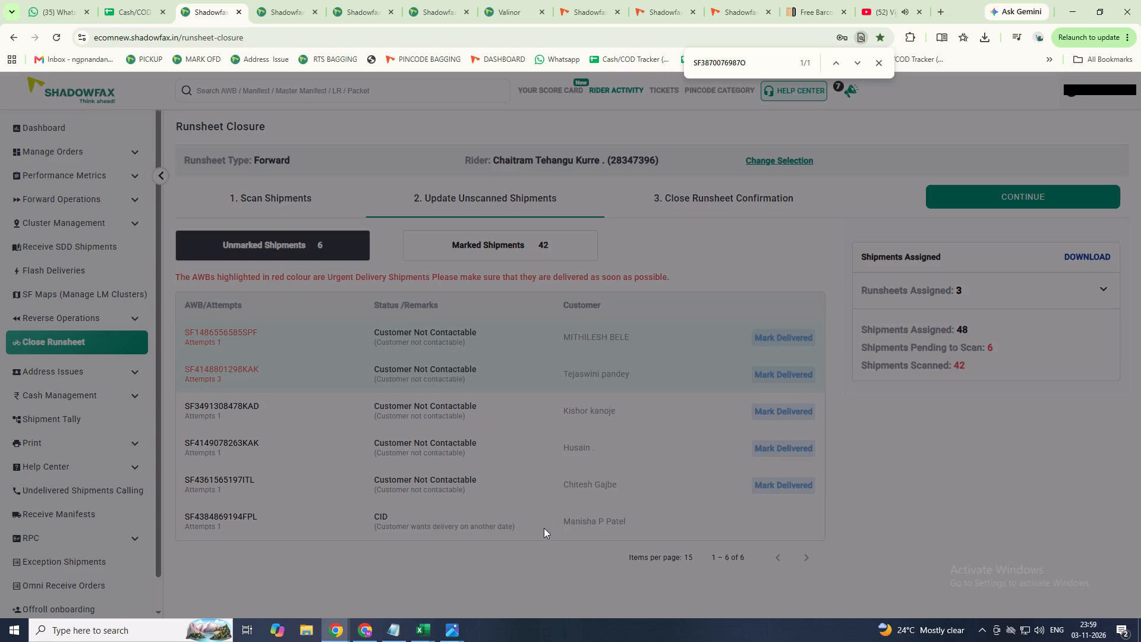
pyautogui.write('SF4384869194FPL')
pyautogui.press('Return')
pyautogui.click(259, 196)
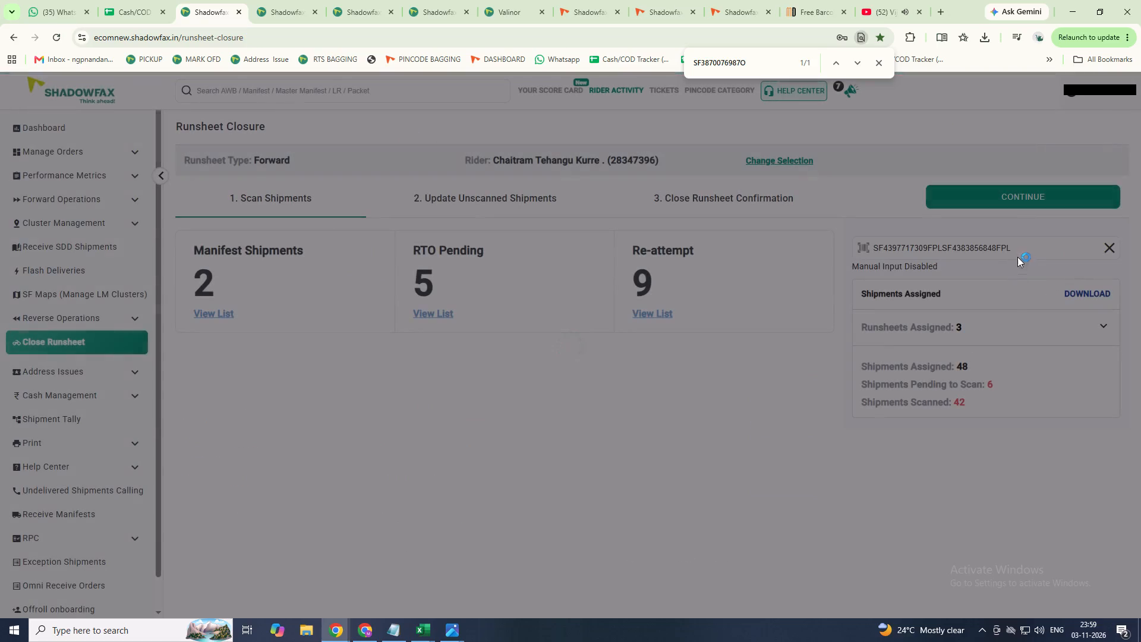
pyautogui.click(1114, 250)
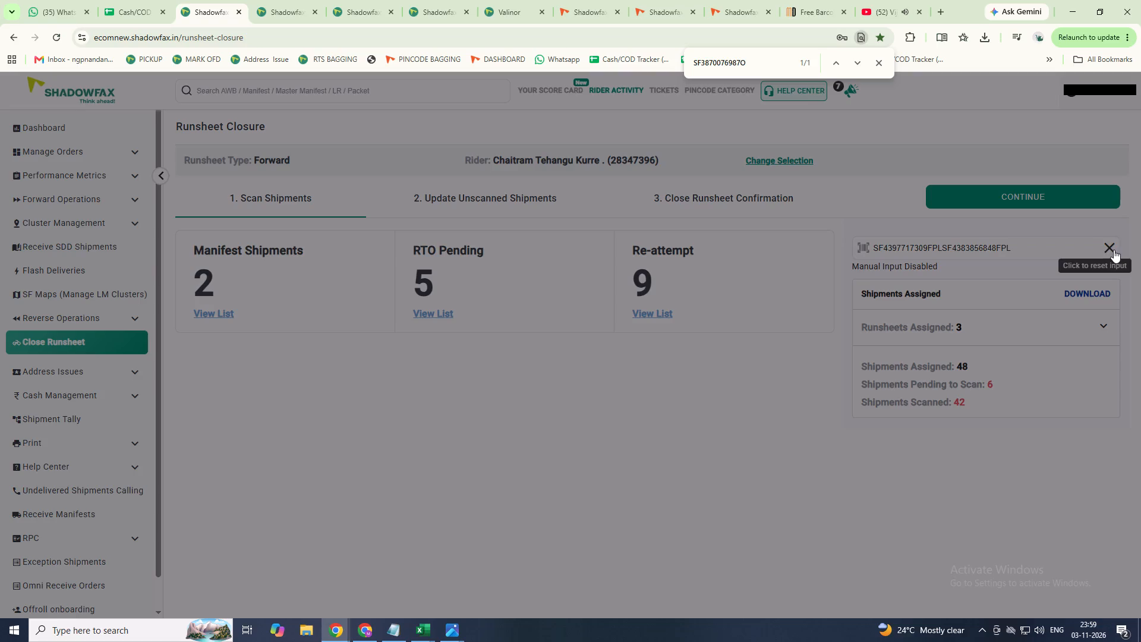
pyautogui.click(1037, 247)
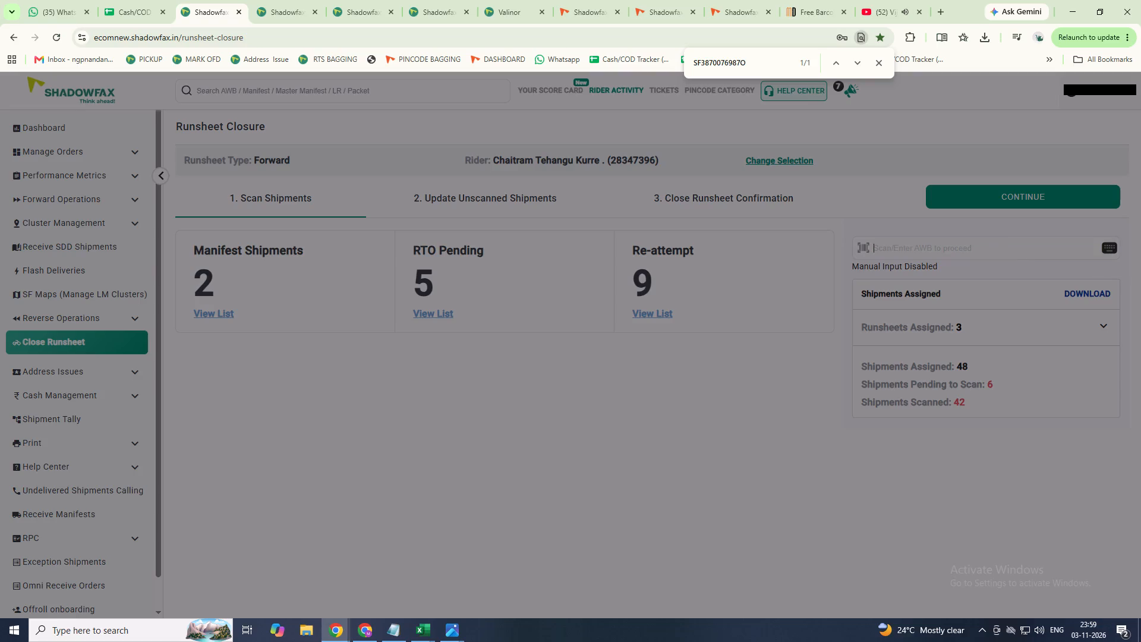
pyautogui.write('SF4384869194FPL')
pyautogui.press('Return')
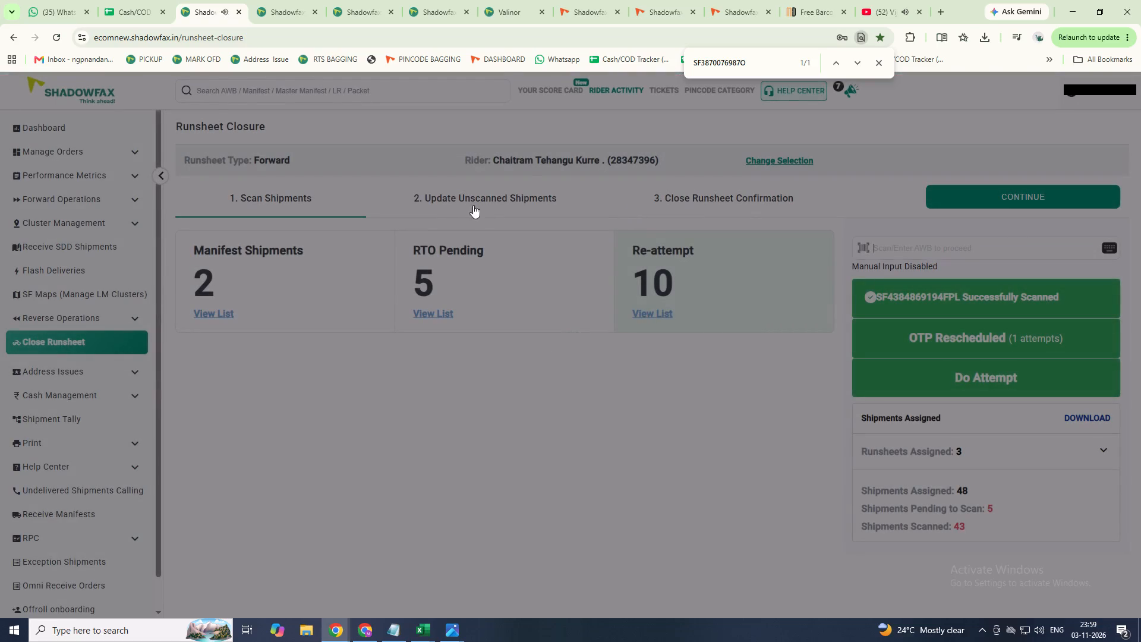
# Check the rider's remaining unmarked, unscanned shipments.
pyautogui.click(455, 205)
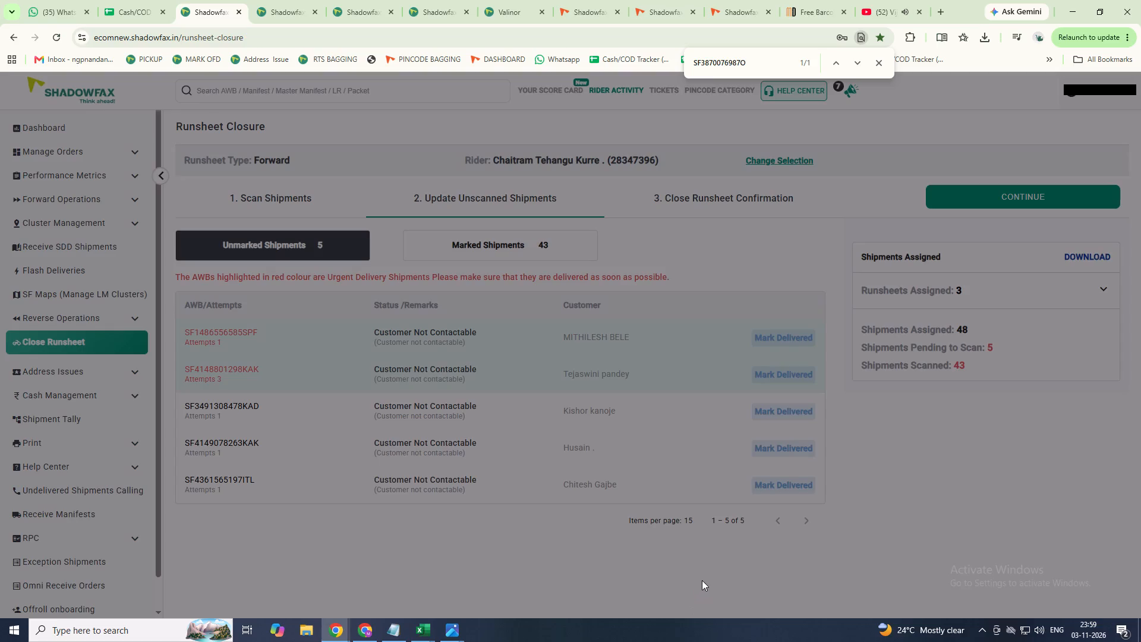
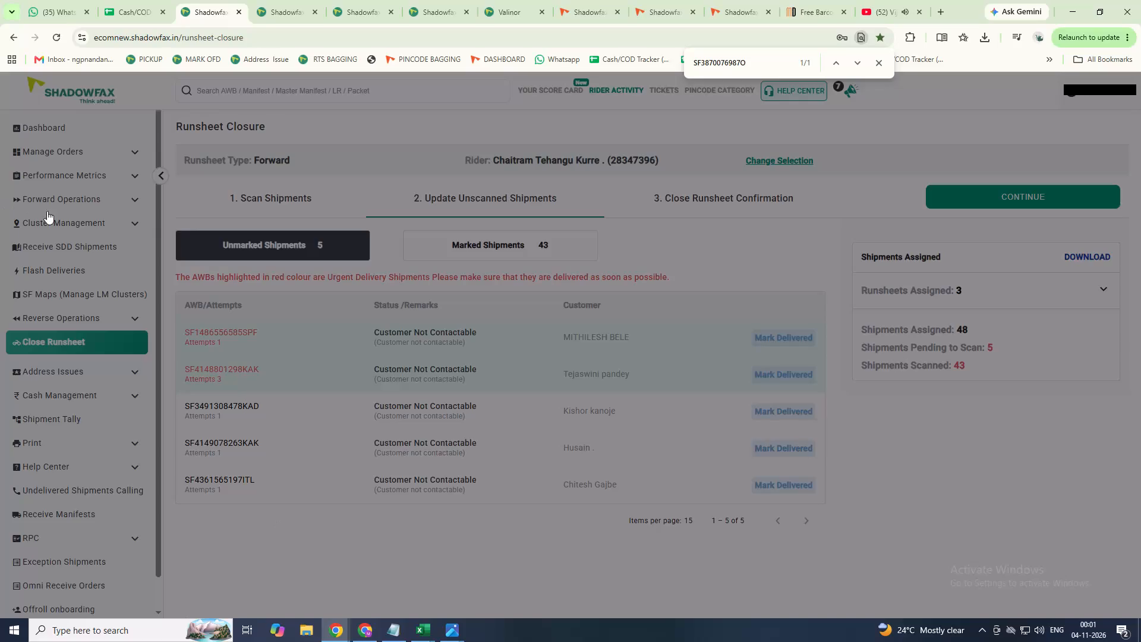
pyautogui.click(270, 199)
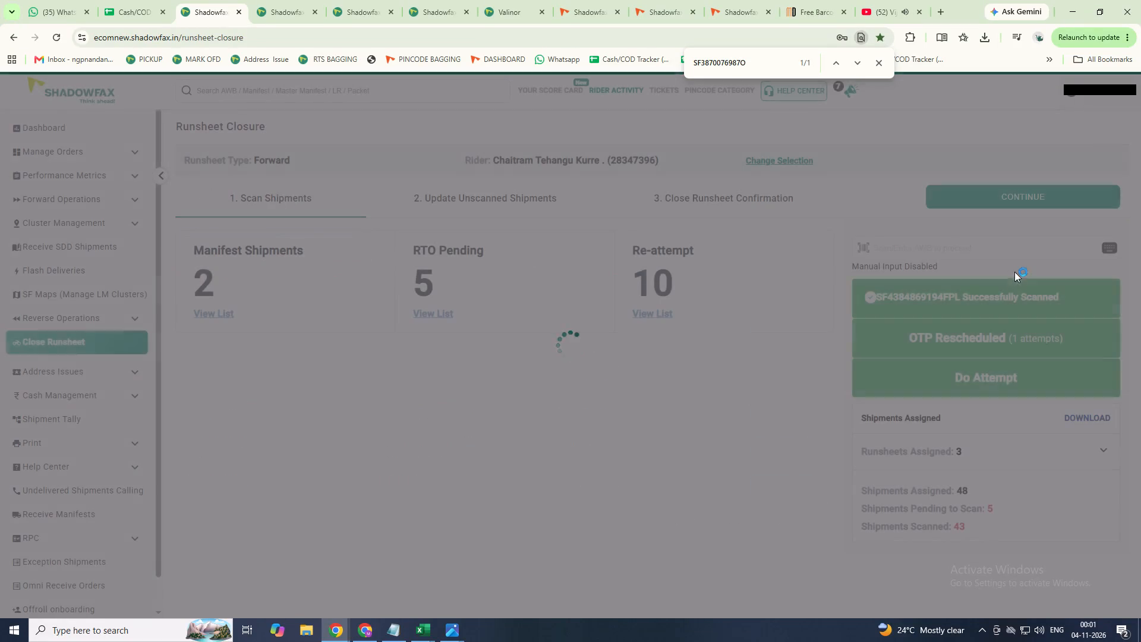
pyautogui.click(973, 254)
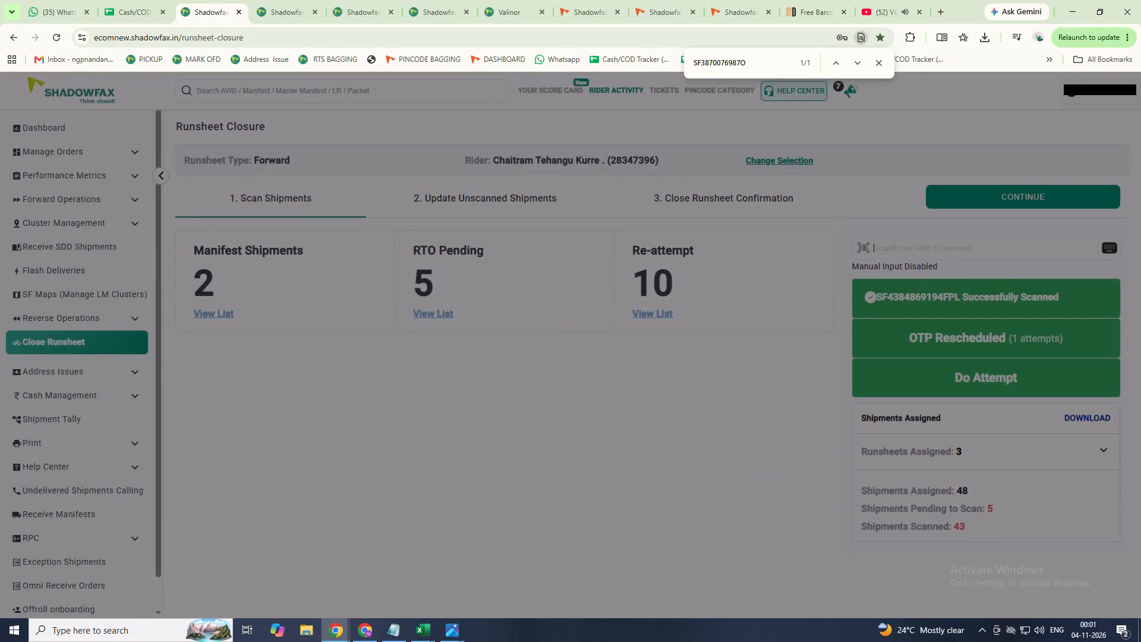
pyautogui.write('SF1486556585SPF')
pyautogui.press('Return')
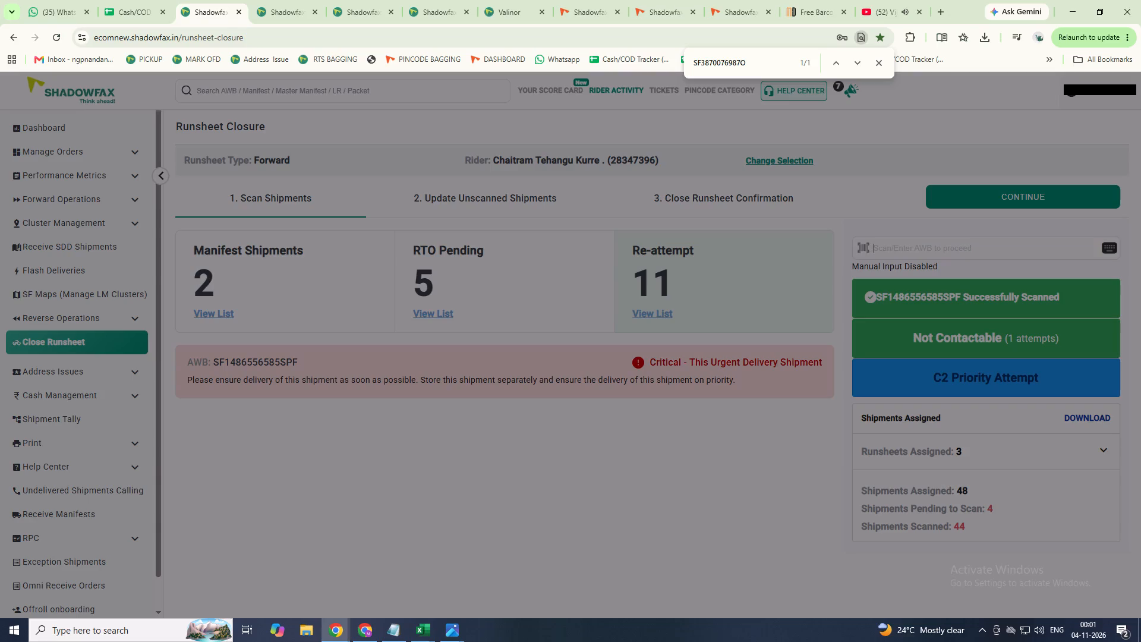
# Check the rider's remaining unmarked, unscanned shipments.
pyautogui.click(499, 194)
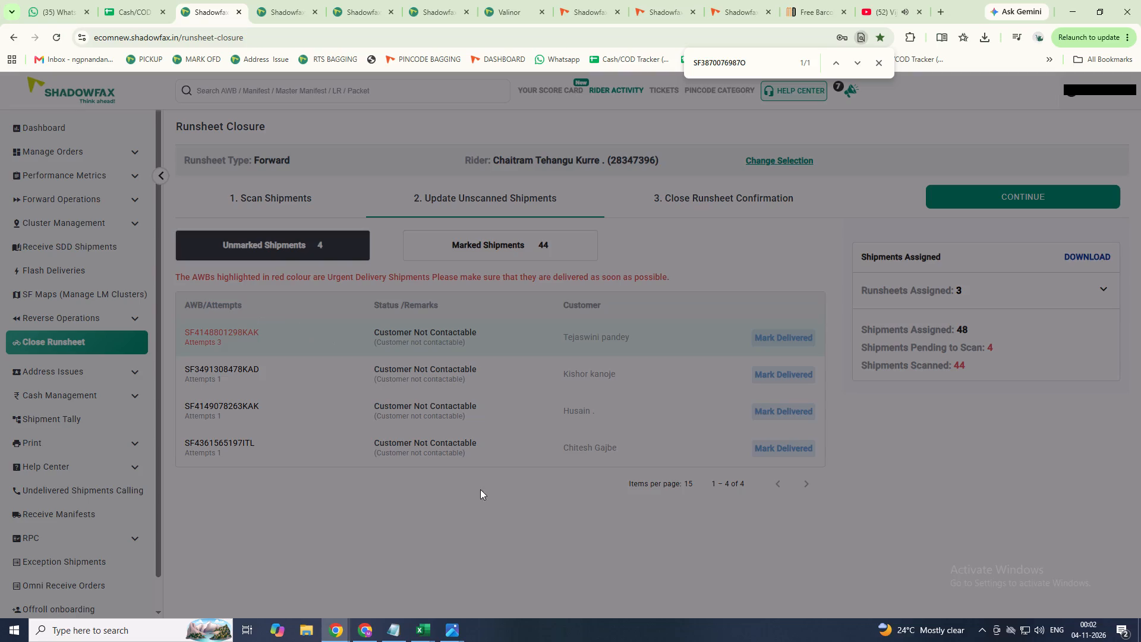
# Set the headphone volume to 40.
pyautogui.click(1037, 631)
pyautogui.click(998, 600)
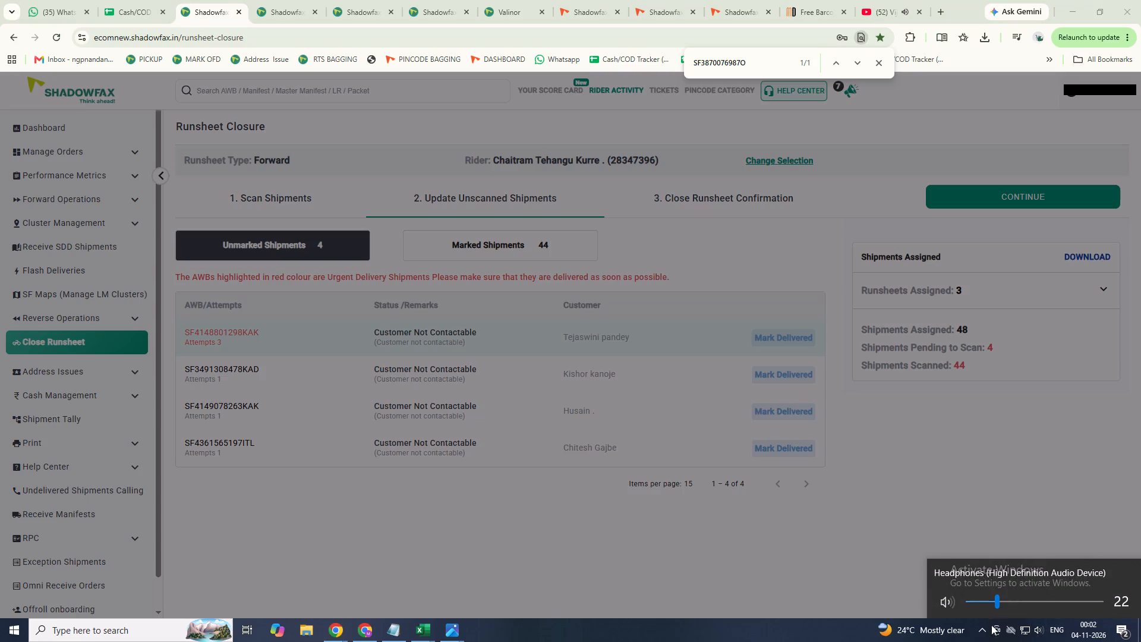
pyautogui.click(1022, 601)
pyautogui.doubleClick(254, 329)
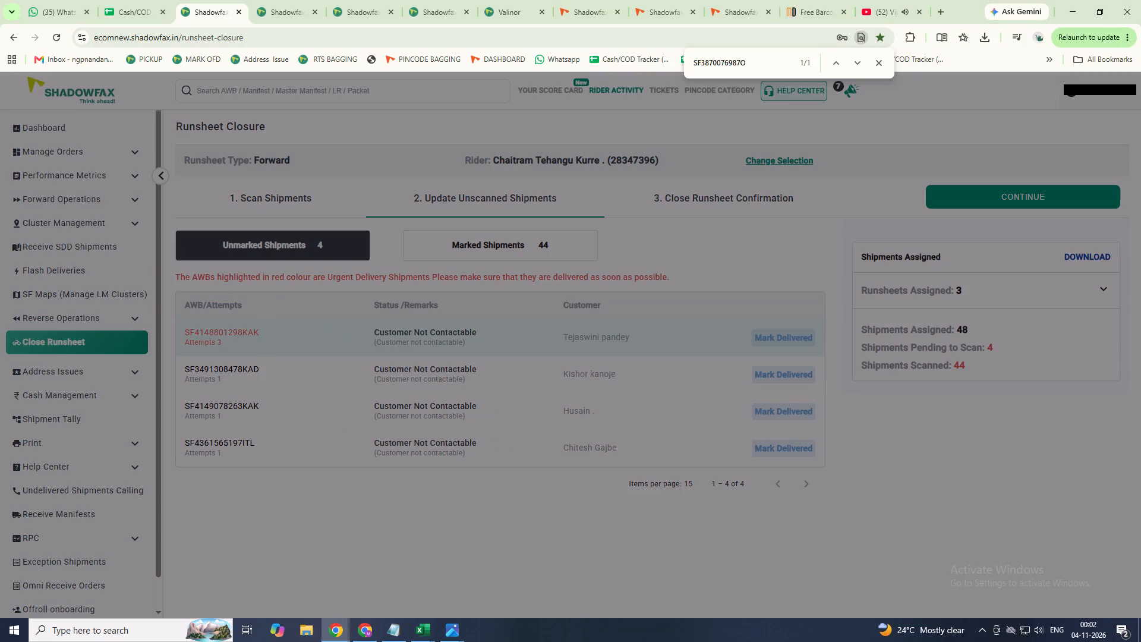
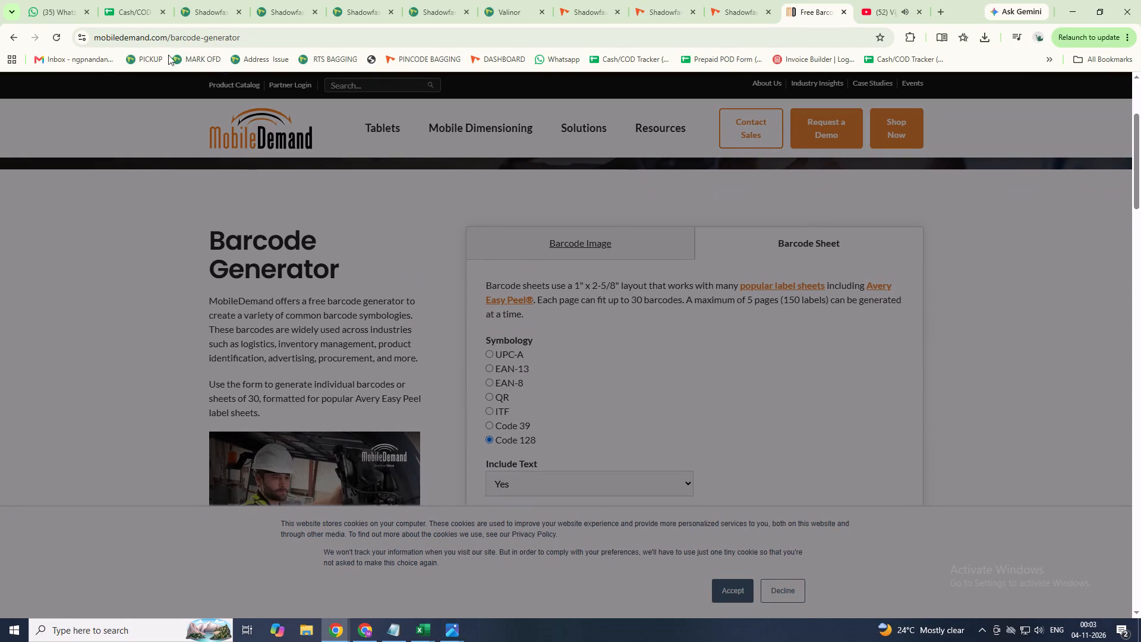
pyautogui.click(57, 34)
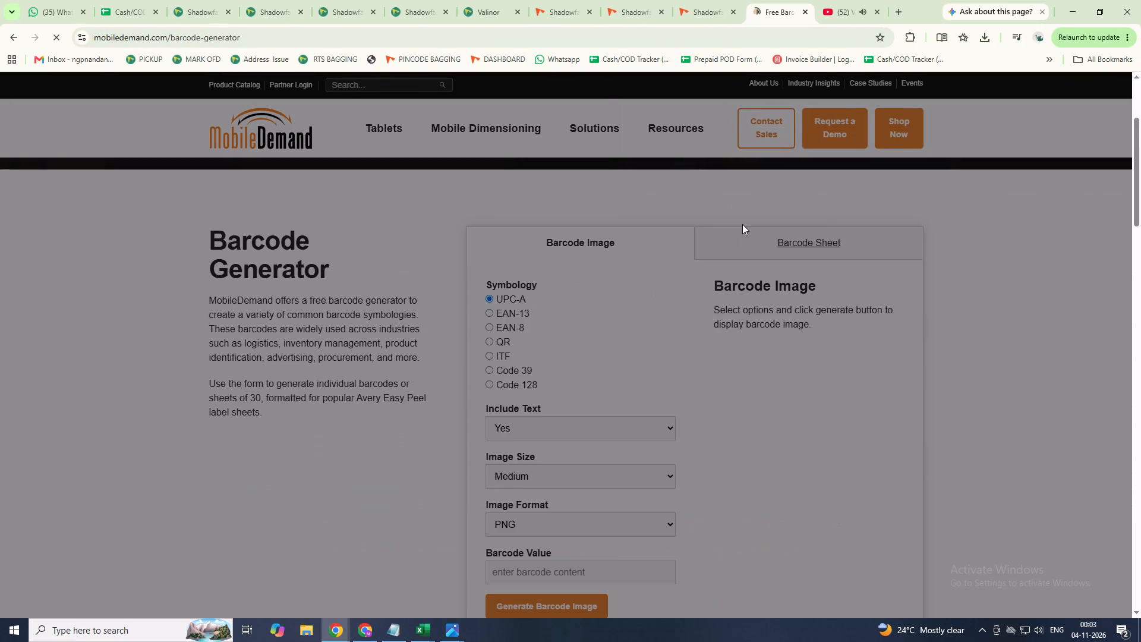
pyautogui.click(743, 241)
pyautogui.scroll(-3, 595, 388)
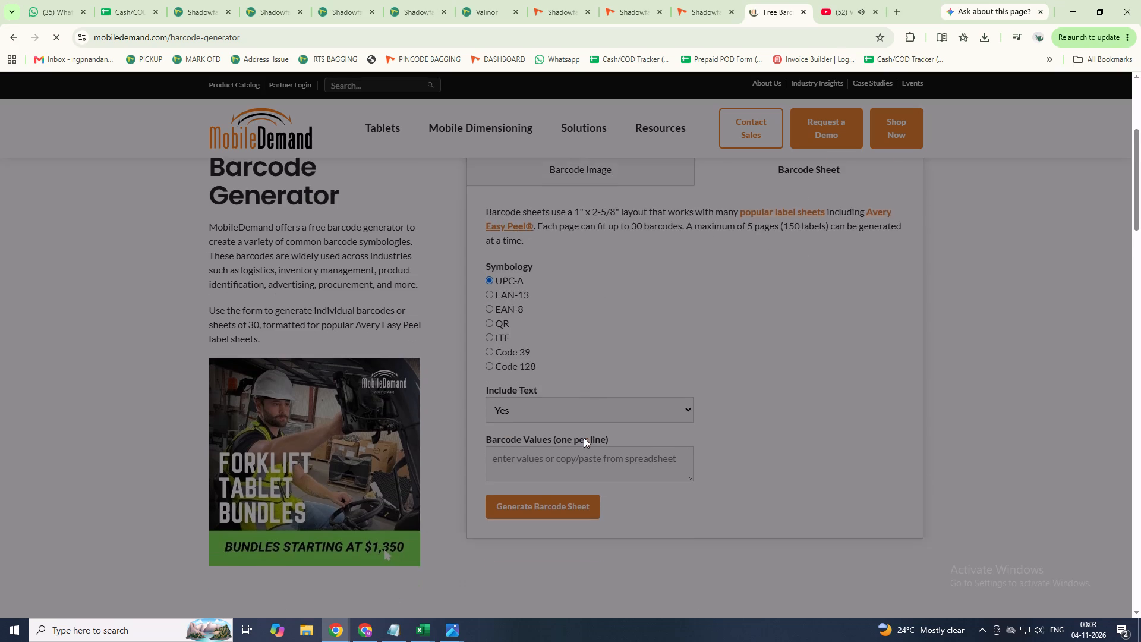
pyautogui.click(541, 360)
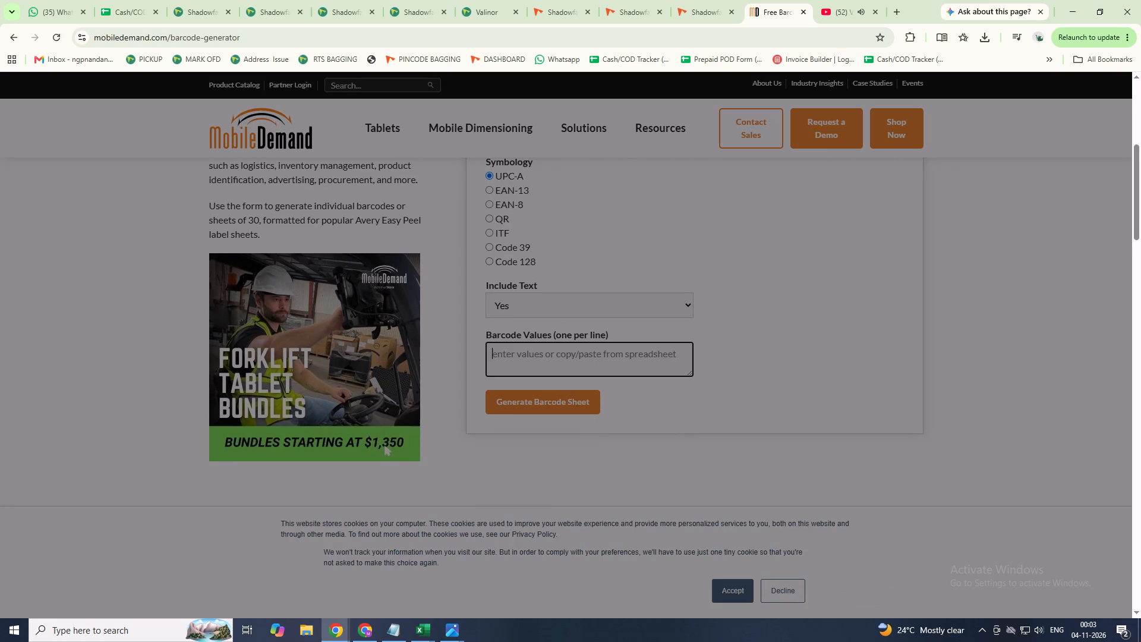
pyautogui.hotkey('ctrl', 'v')
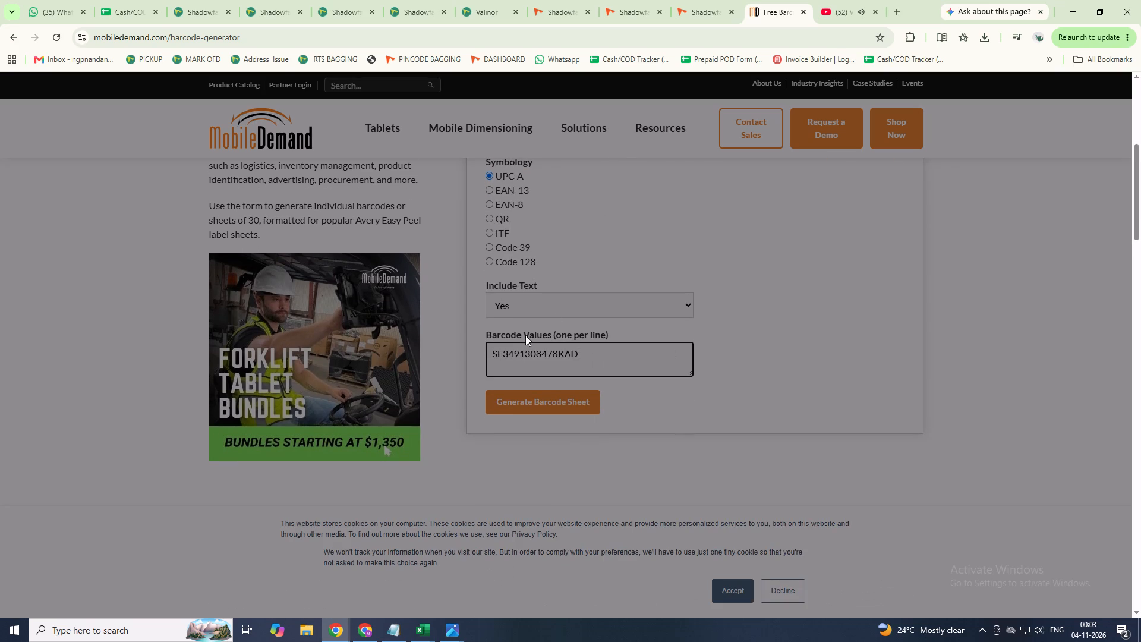
pyautogui.click(137, 10)
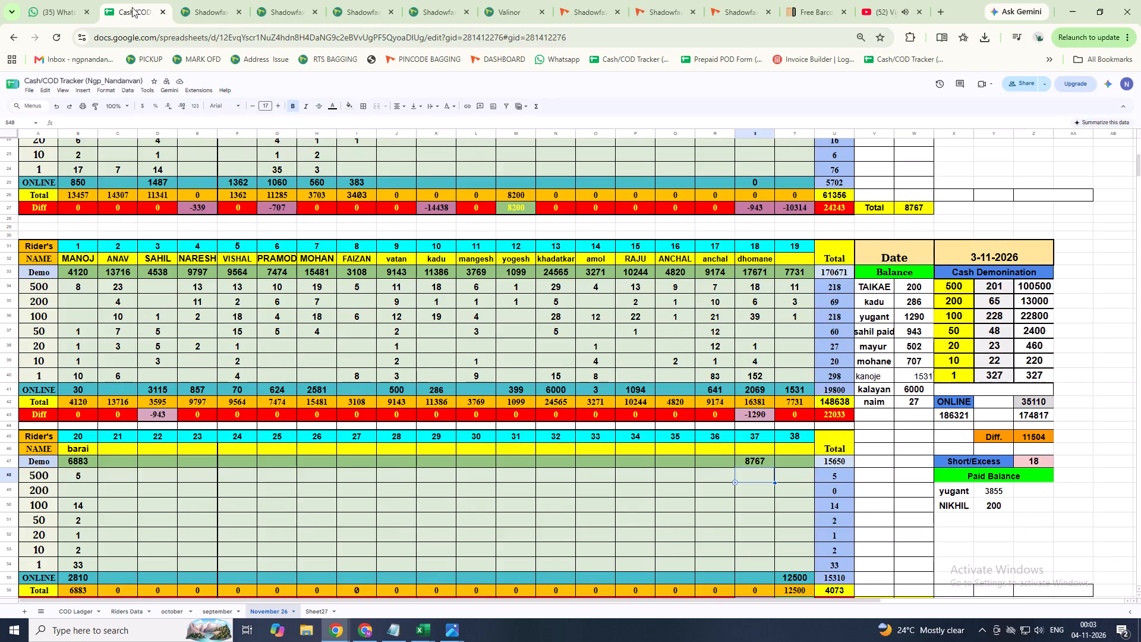
pyautogui.click(211, 2)
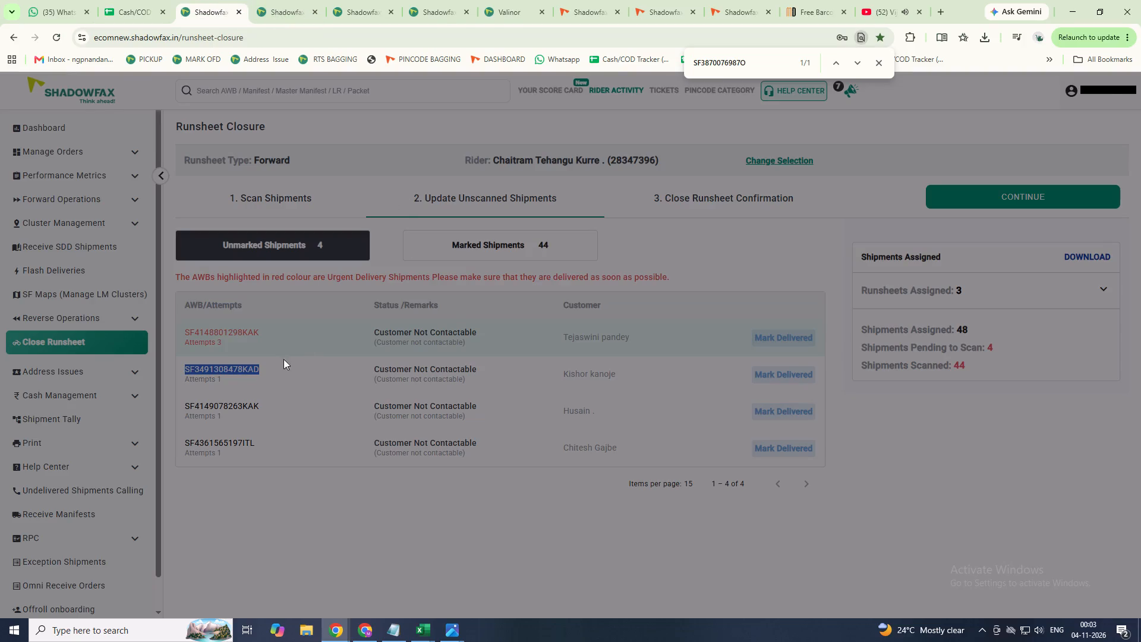
pyautogui.doubleClick(240, 328)
pyautogui.hotkey('ctrl', 'c')
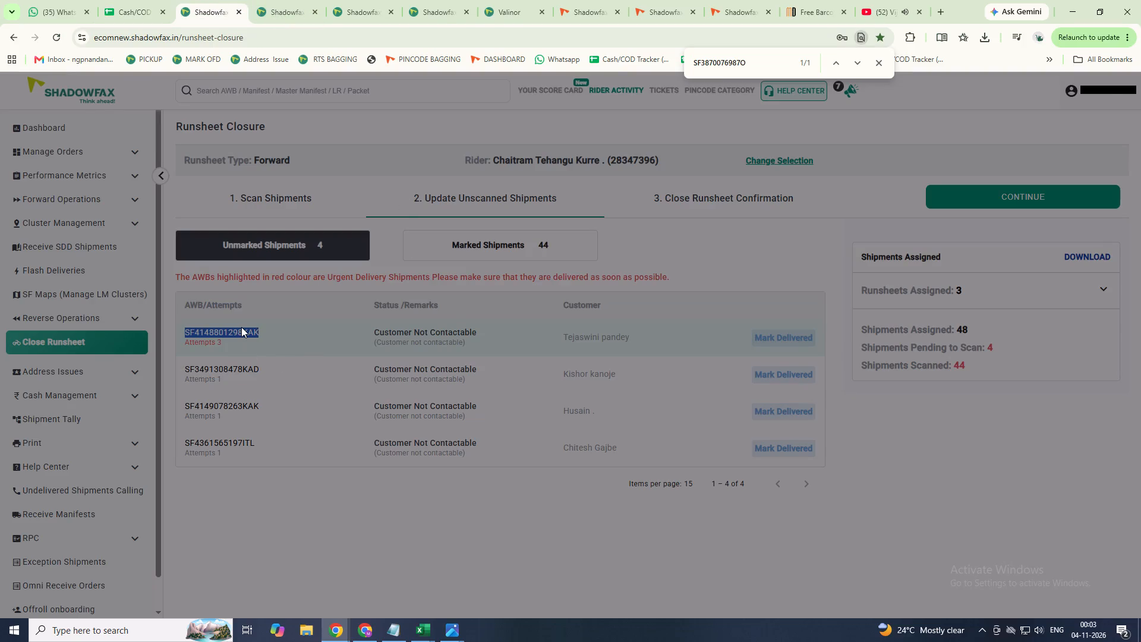
pyautogui.click(295, 13)
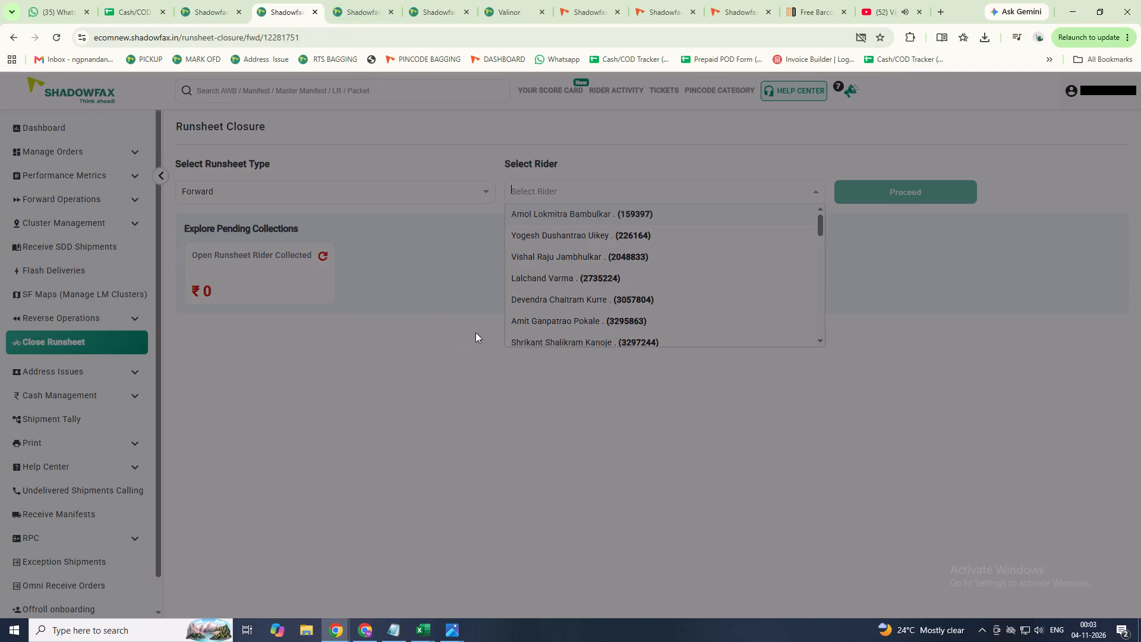
pyautogui.click(822, 12)
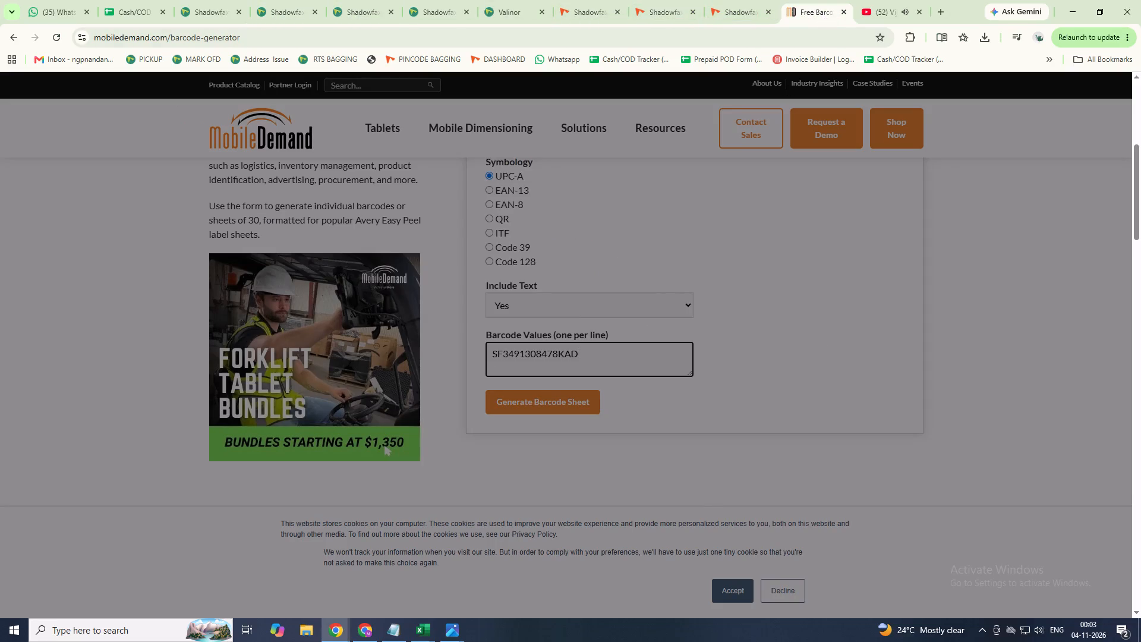
pyautogui.hotkey('shift', 'Return')
pyautogui.hotkey('ctrl', 'v')
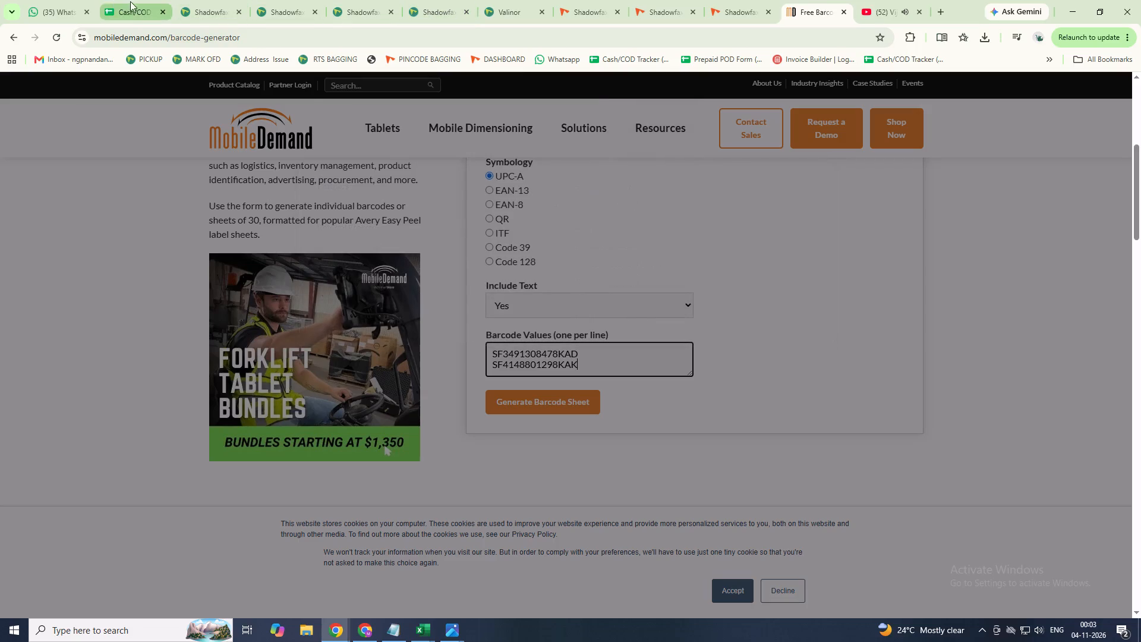
pyautogui.click(212, 12)
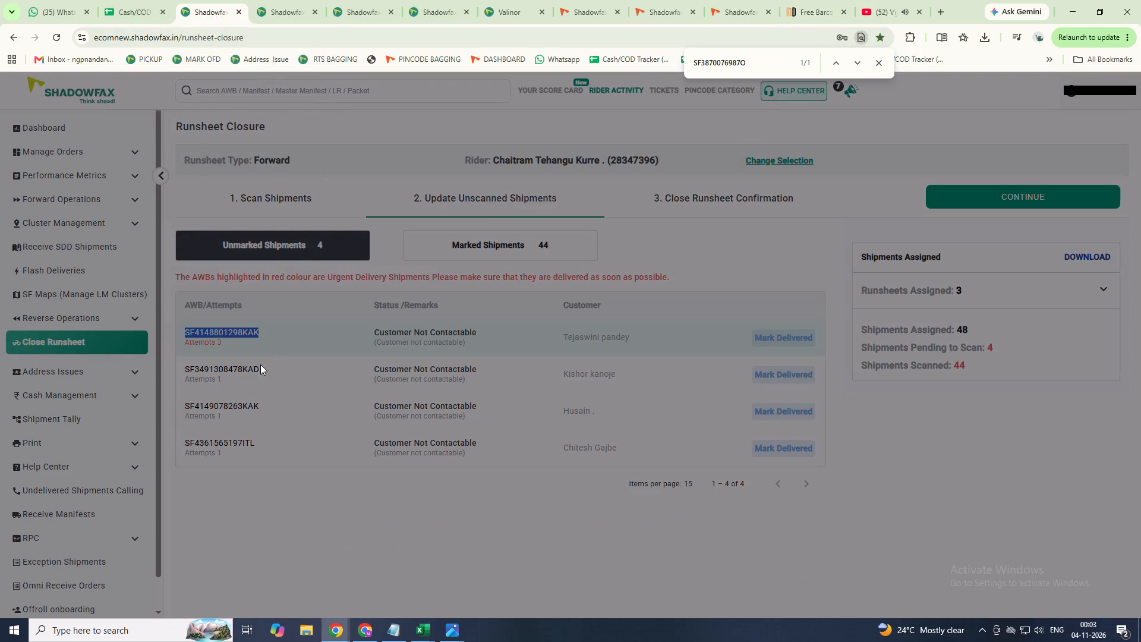
pyautogui.click(237, 396)
pyautogui.doubleClick(238, 405)
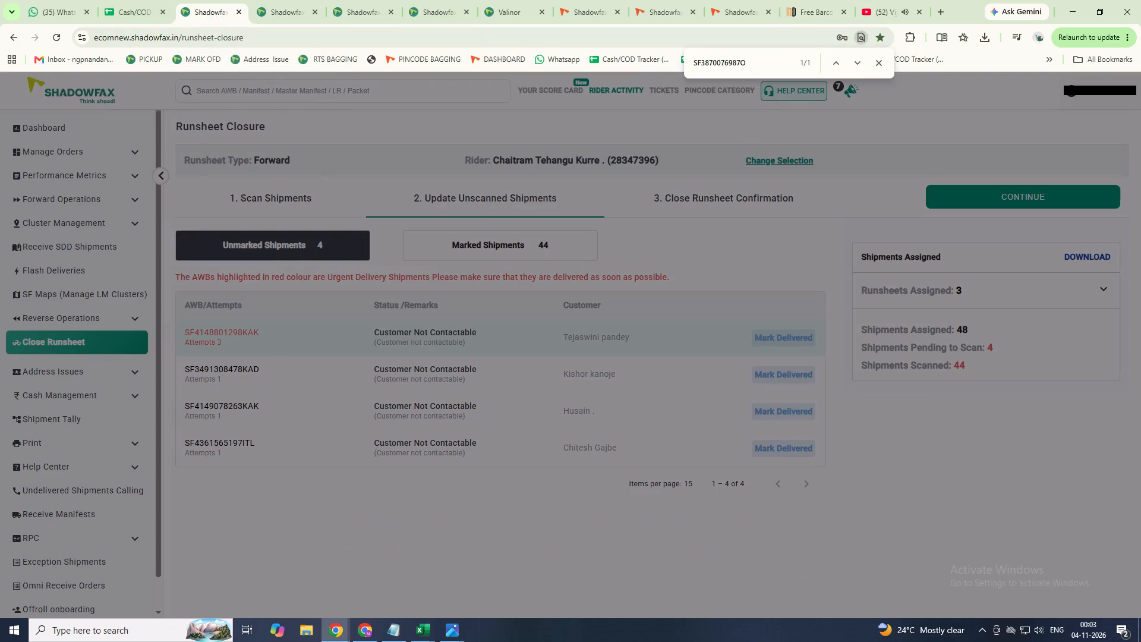
pyautogui.doubleClick(238, 407)
pyautogui.hotkey('ctrl', 'c')
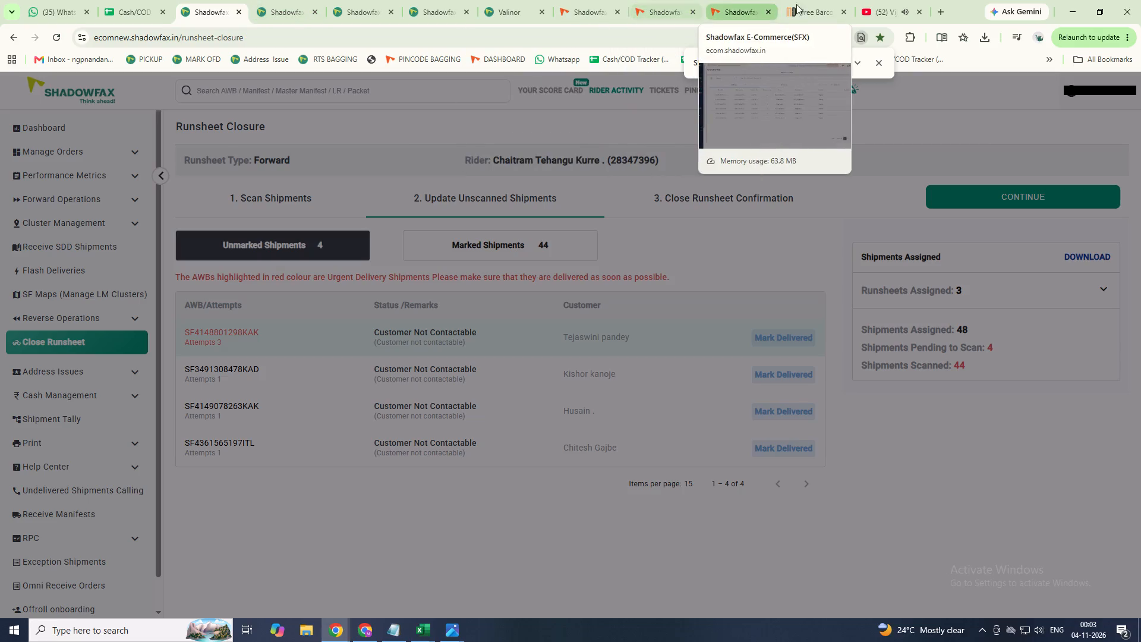
pyautogui.moveTo(821, 11); pyautogui.dragTo(235, 32)
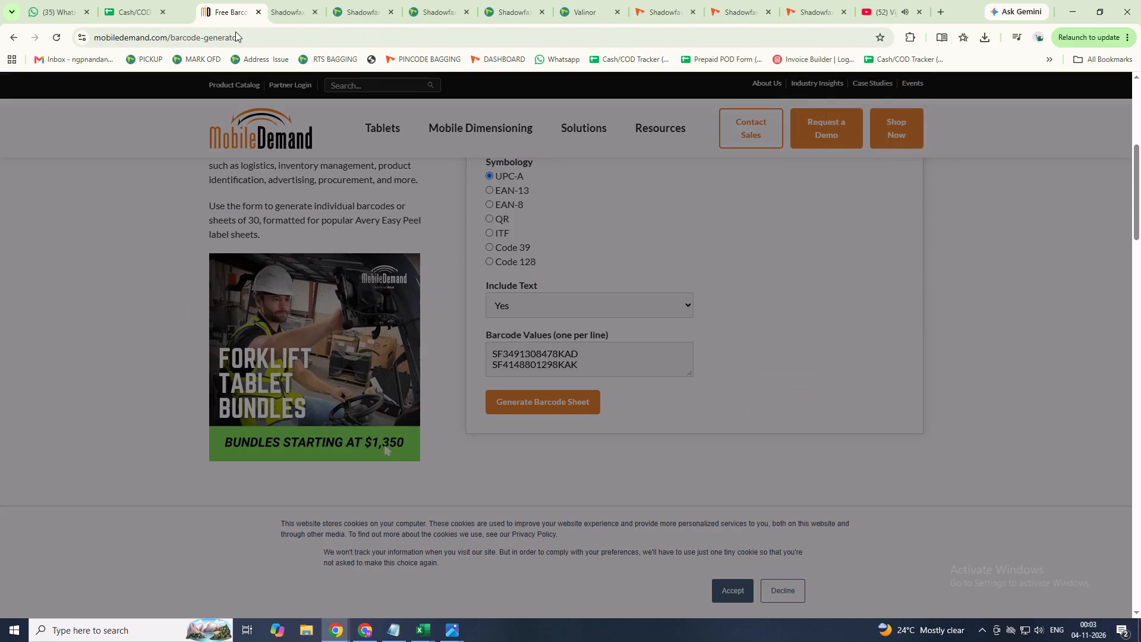
pyautogui.moveTo(235, 32); pyautogui.dragTo(234, 32)
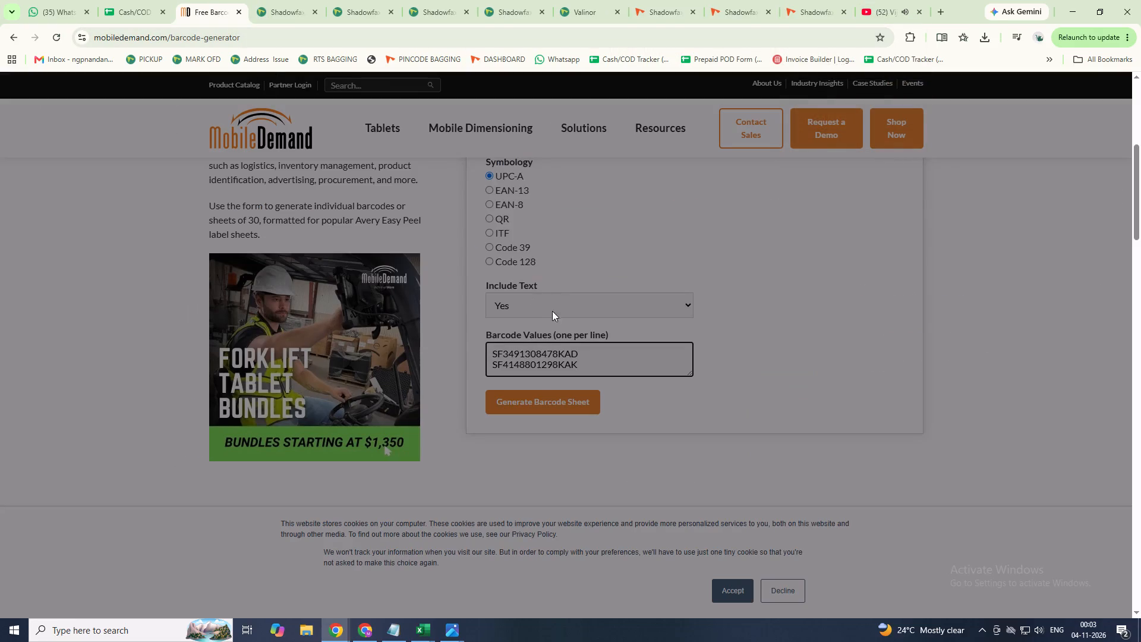
pyautogui.hotkey('shift', 'Return')
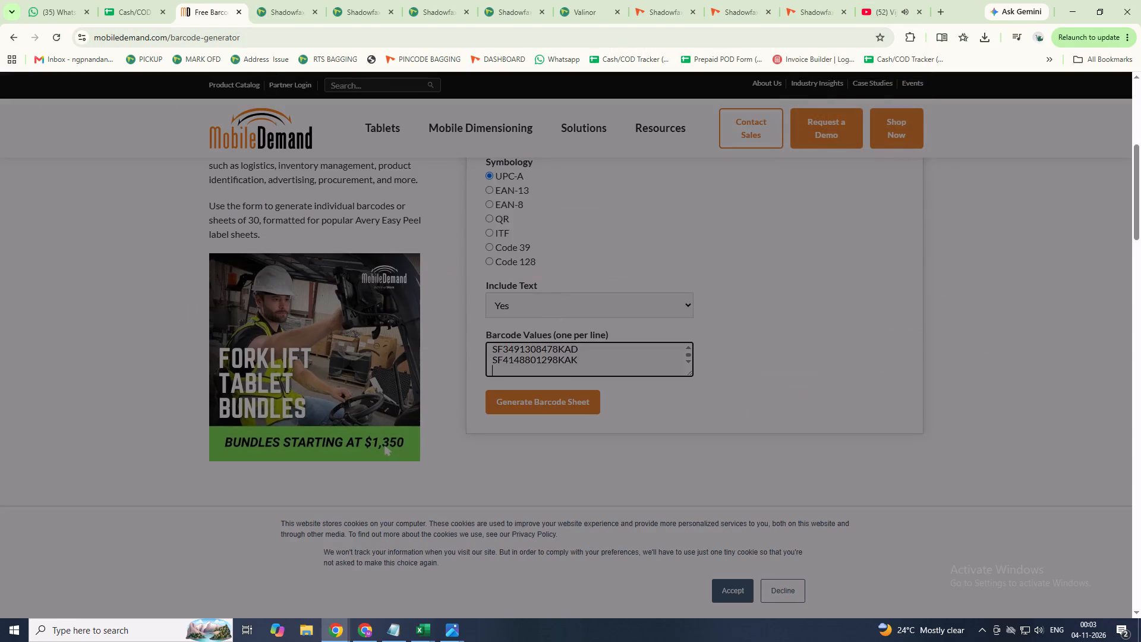
pyautogui.hotkey('ctrl', 'v')
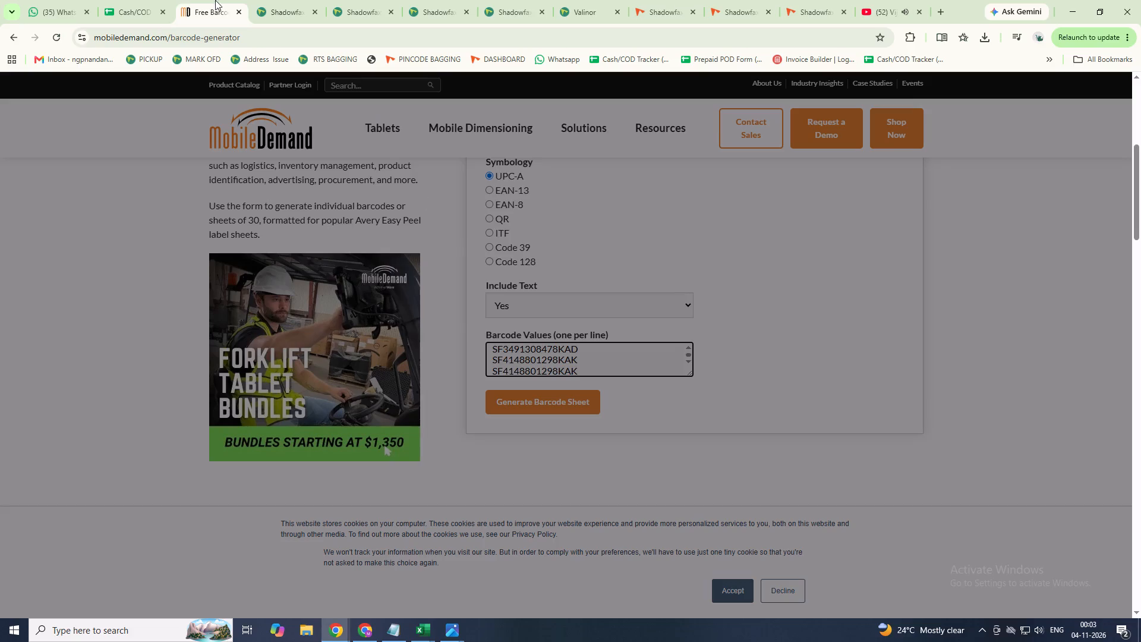
pyautogui.click(264, 8)
pyautogui.doubleClick(247, 437)
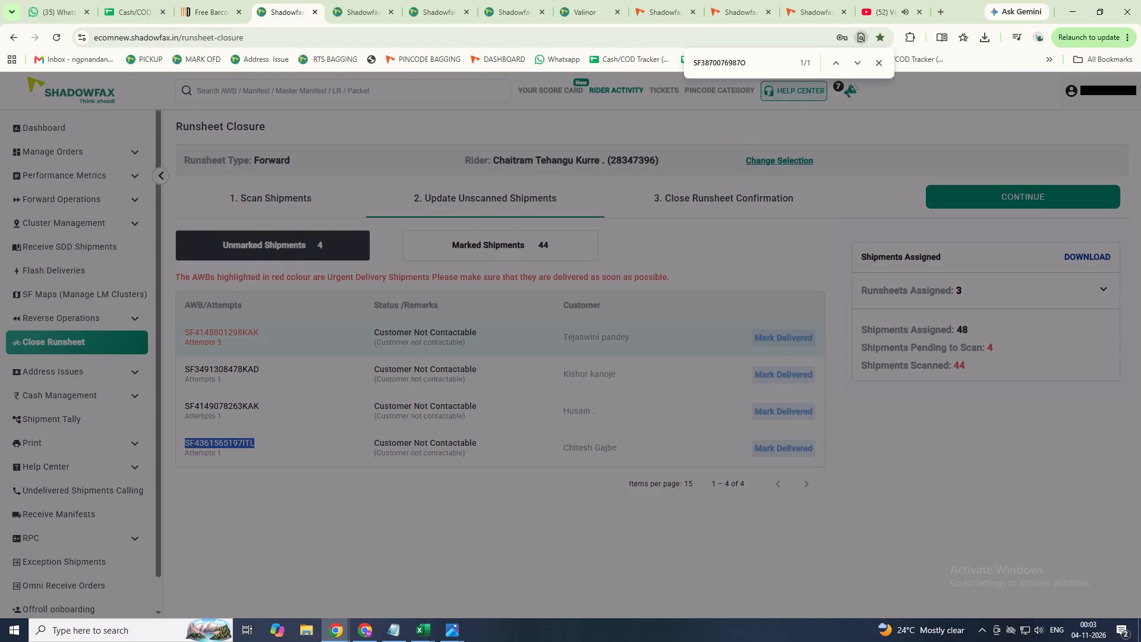
pyautogui.hotkey('ctrl', 'c')
pyautogui.click(207, 5)
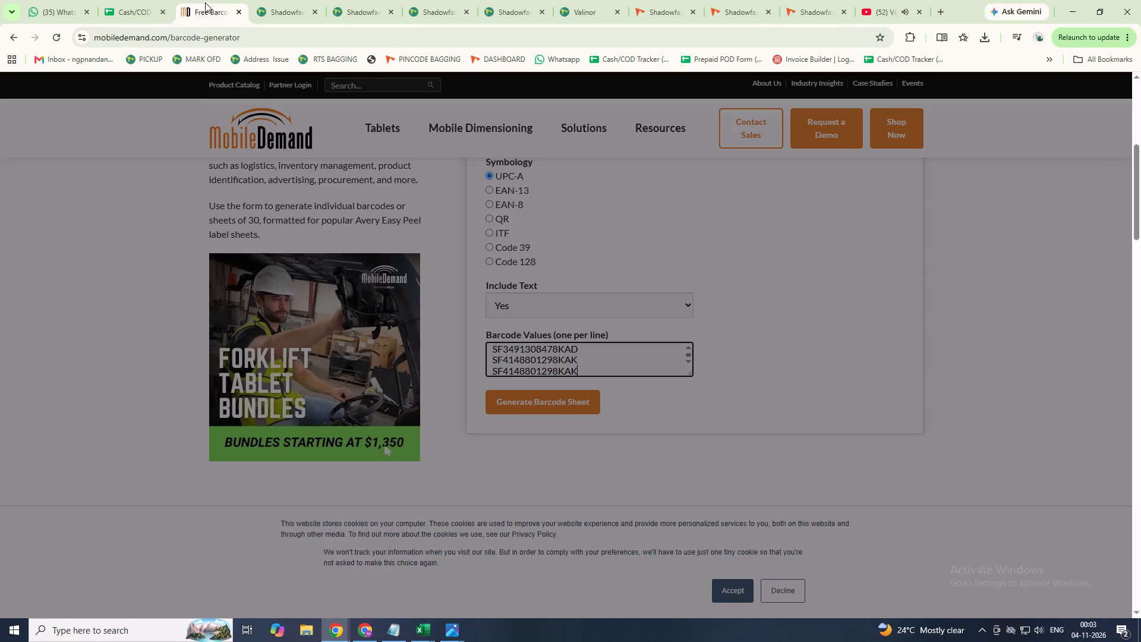
pyautogui.hotkey('shift', 'Return')
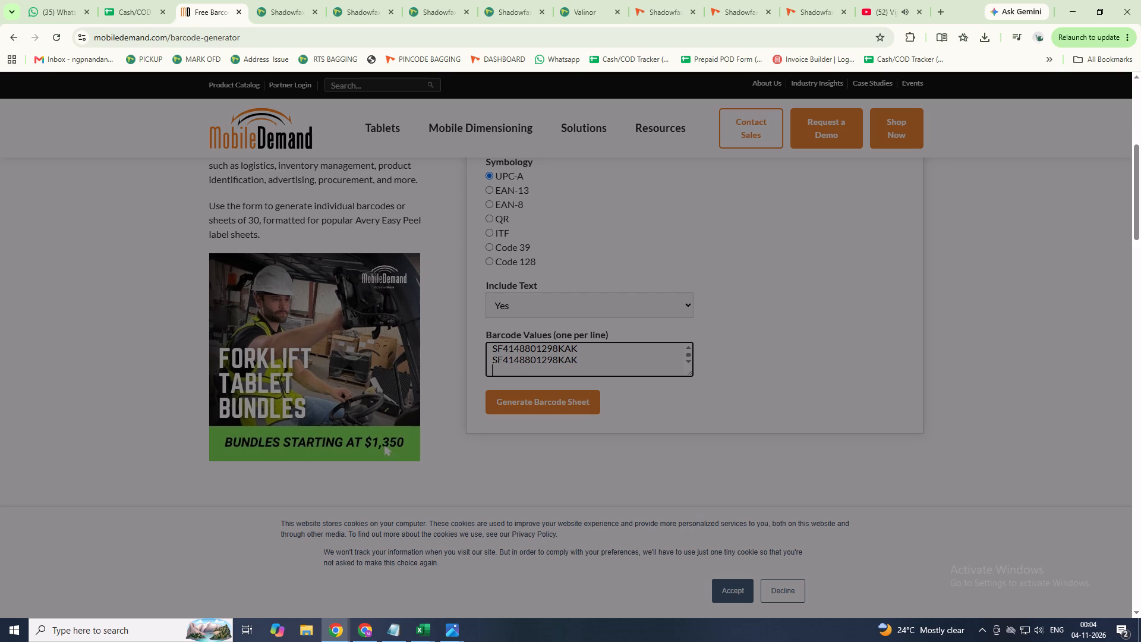
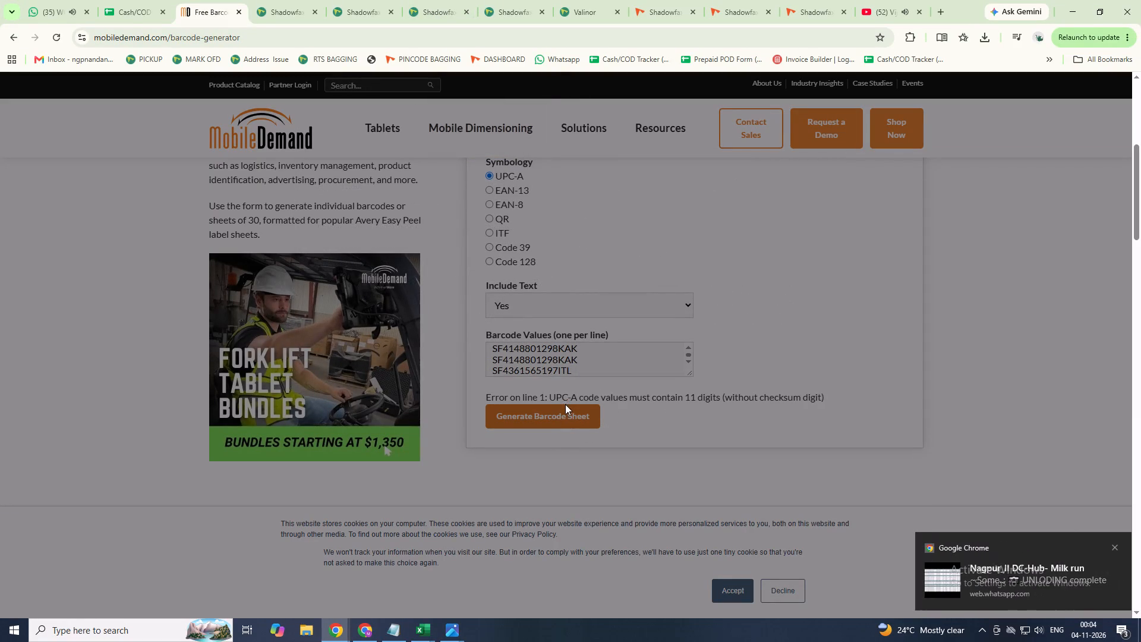
# Generate the barcode sheet from the entered shipment numbers using Code 128 symbology and open the downloaded PDF.
pyautogui.click(559, 414)
pyautogui.scroll(-2, 626, 372)
pyautogui.scroll(2, 591, 396)
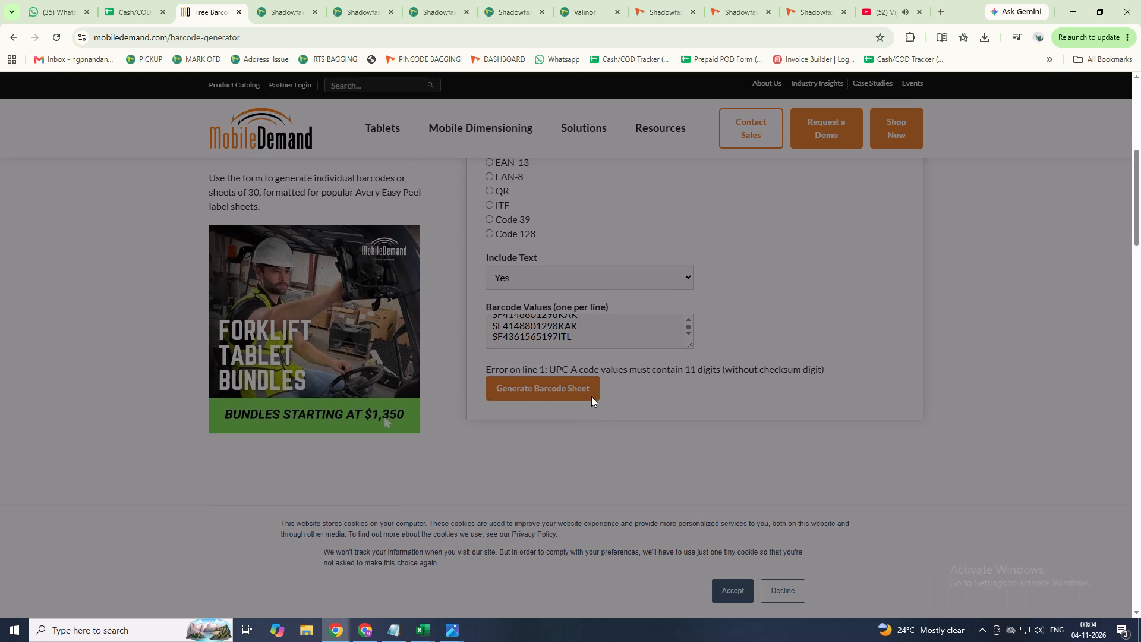
pyautogui.click(488, 316)
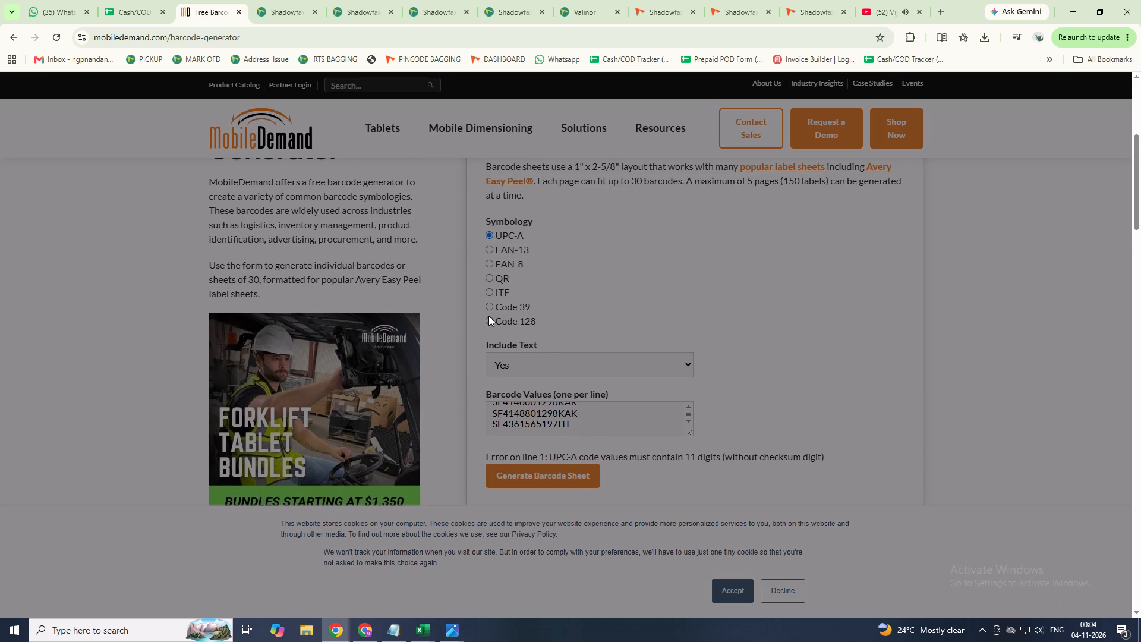
pyautogui.click(541, 471)
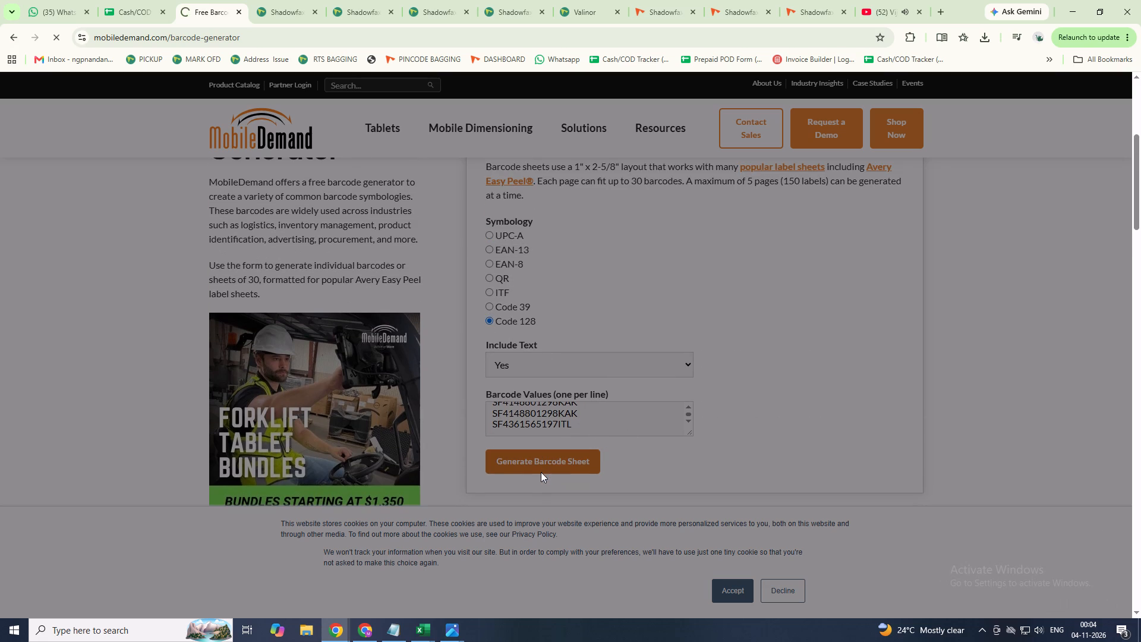
pyautogui.click(896, 66)
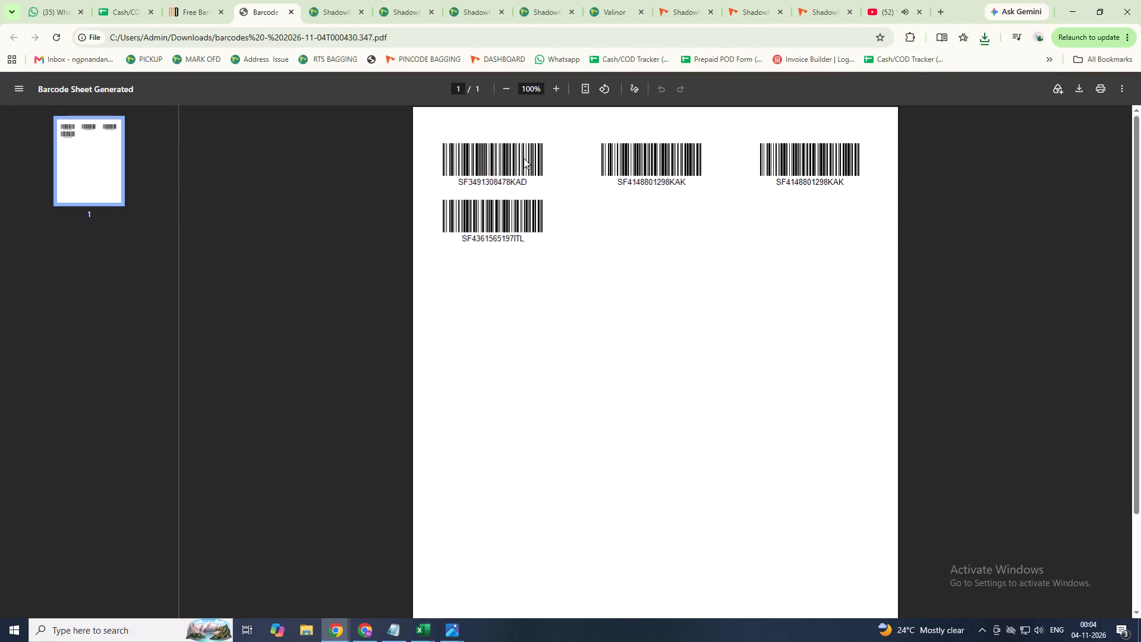
pyautogui.click(320, 4)
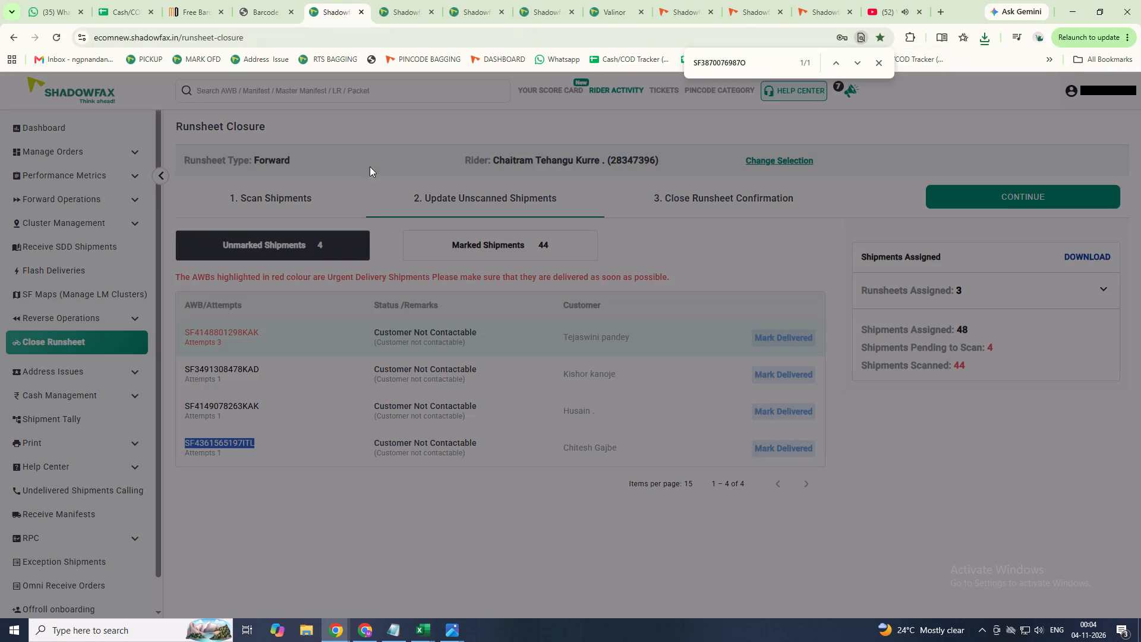
pyautogui.doubleClick(255, 370)
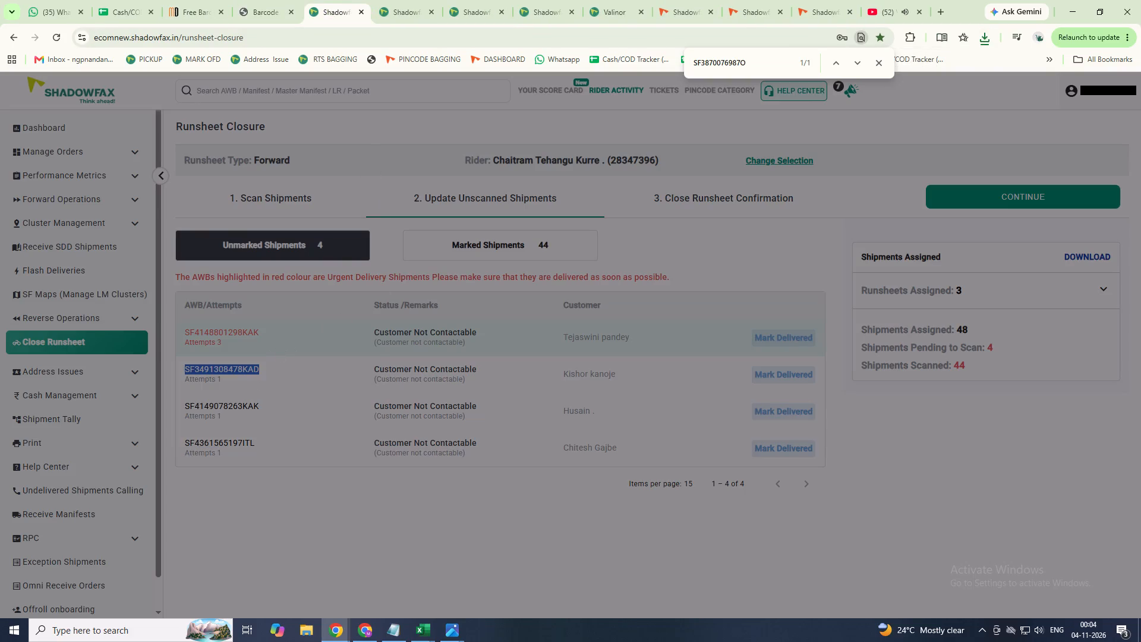
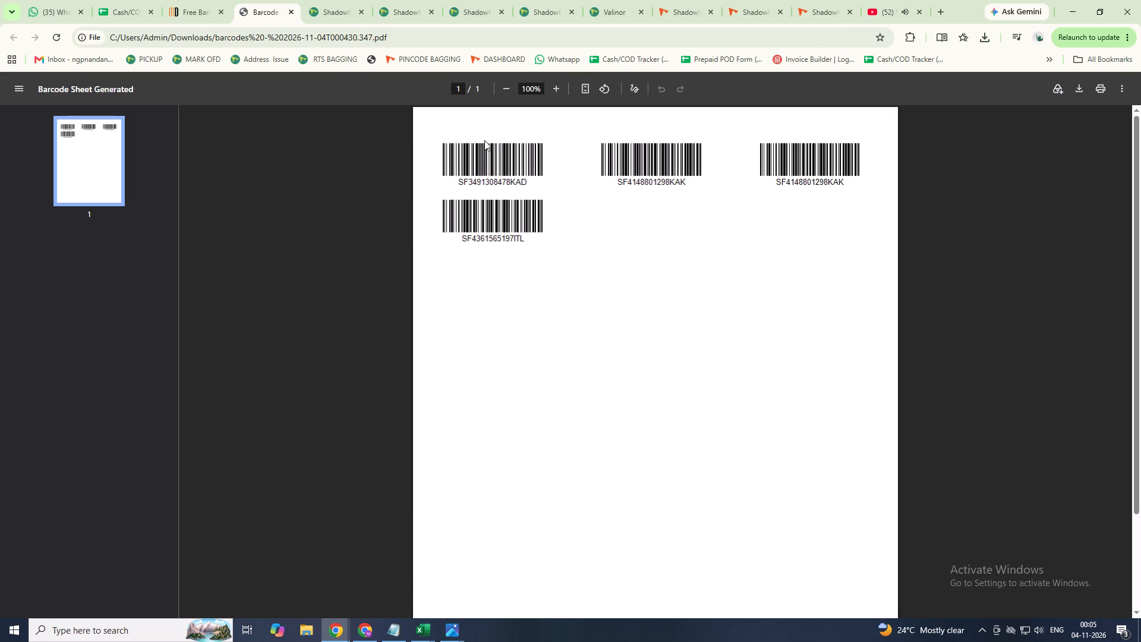
# Enlarge the generated barcode sheet to 110% so the shipment barcodes can be scanned.
pyautogui.scroll(2, 732, 91)
pyautogui.scroll(1, 670, 152)
pyautogui.press('=')
pyautogui.hotkey('ctrl', '=')
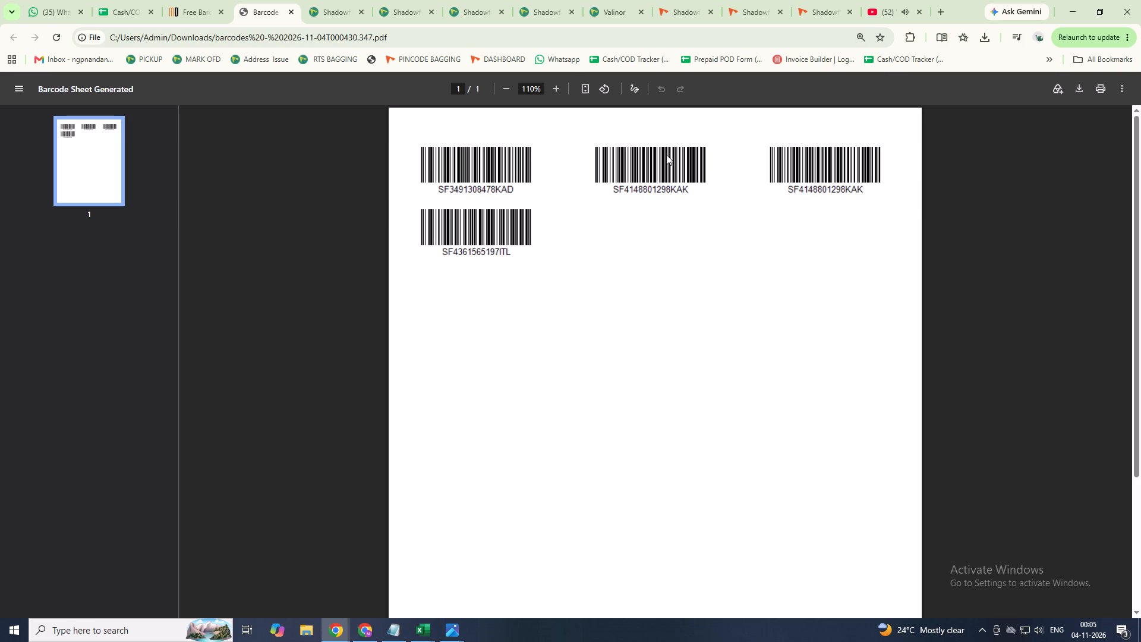
pyautogui.moveTo(663, 157); pyautogui.dragTo(61, 397, button='right')
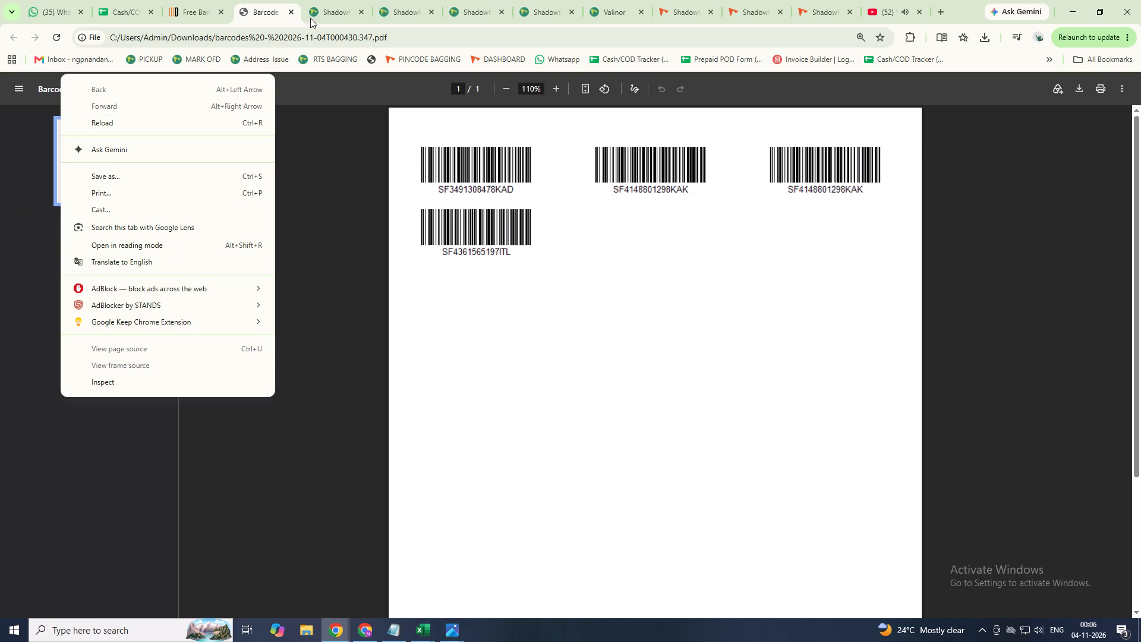
# Return to the Runsheet Closure page and refresh the rider's list of unmarked shipments.
pyautogui.click(327, 14)
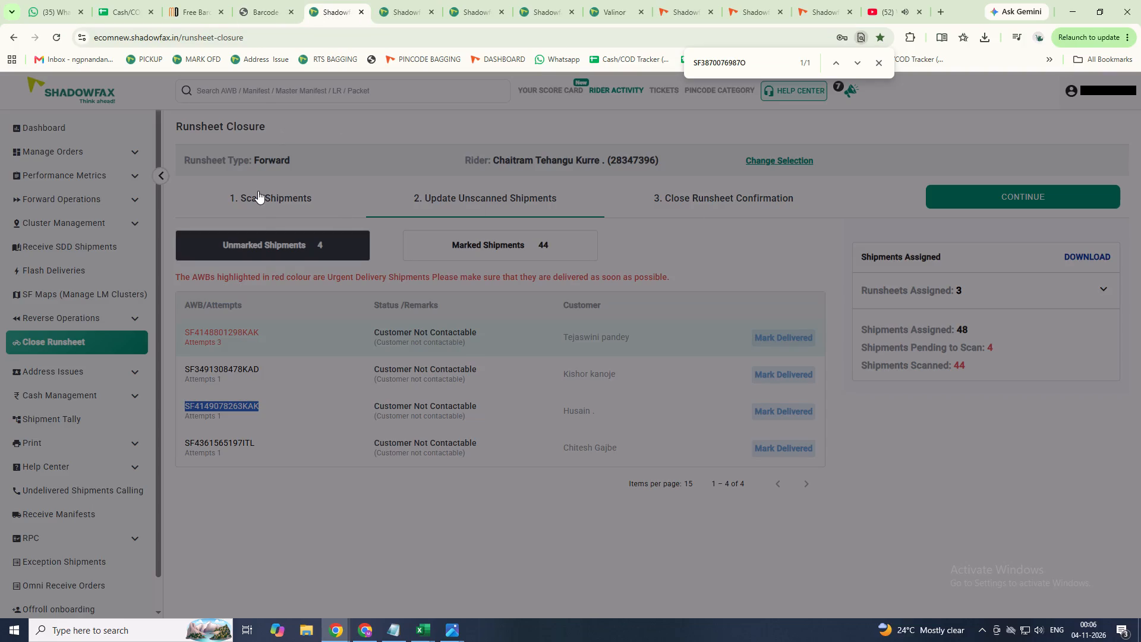
pyautogui.click(262, 196)
pyautogui.click(506, 195)
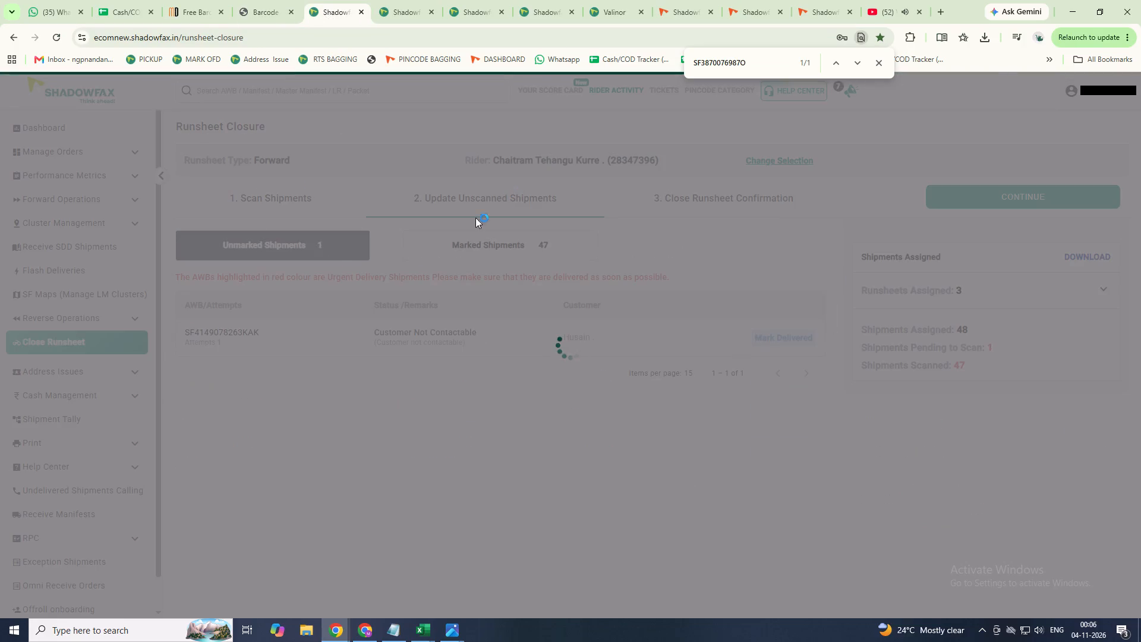
pyautogui.doubleClick(236, 335)
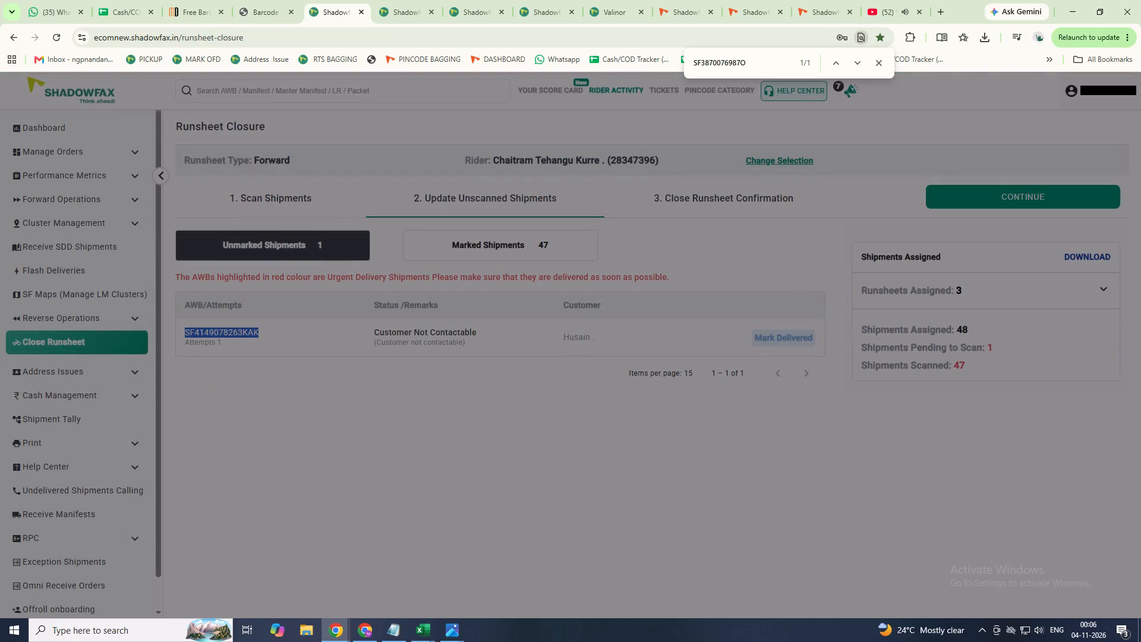
pyautogui.hotkey('ctrl', 'c')
pyautogui.doubleClick(740, 65)
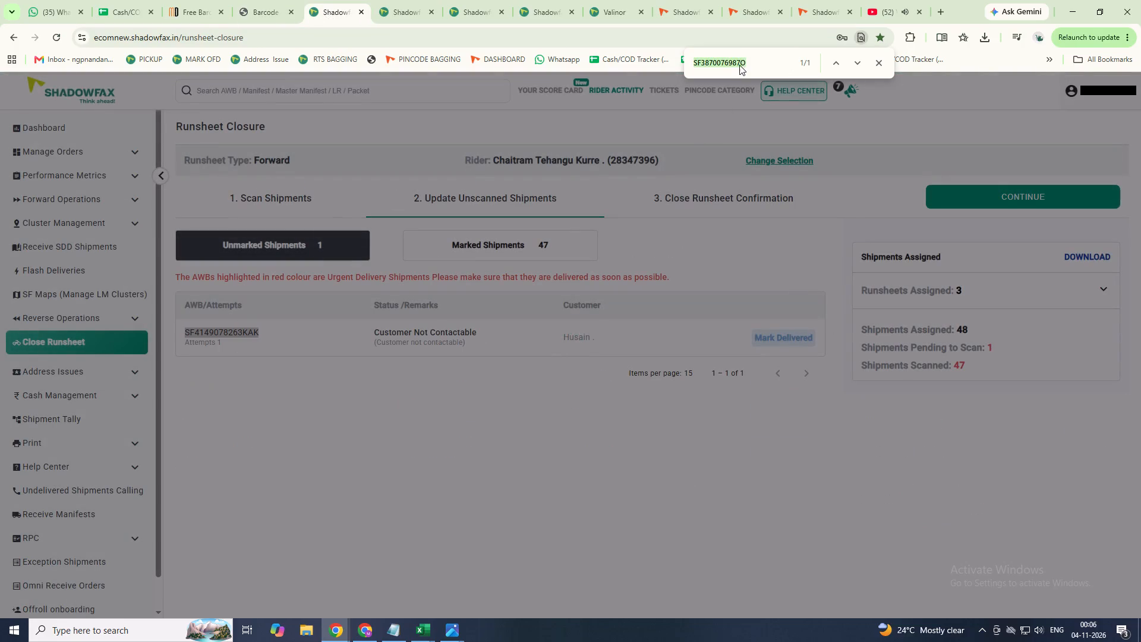
pyautogui.hotkey('ctrl', 'v')
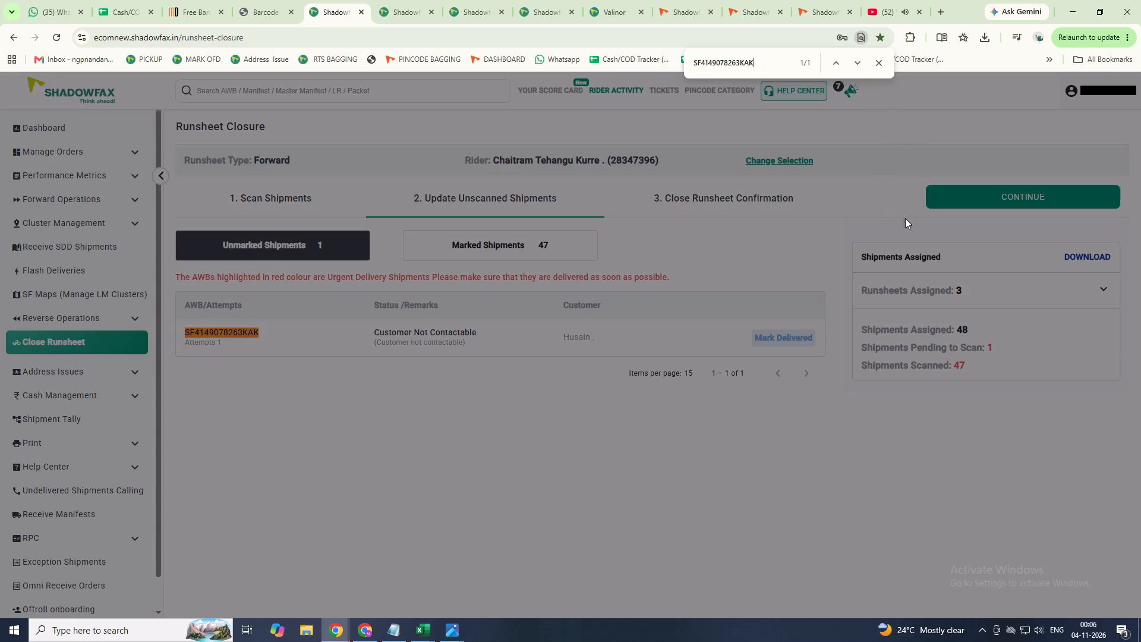
# Enable manual AWB input in the Scan Shipments stage and start entering a shipment number beginning with "sf".
pyautogui.click(290, 193)
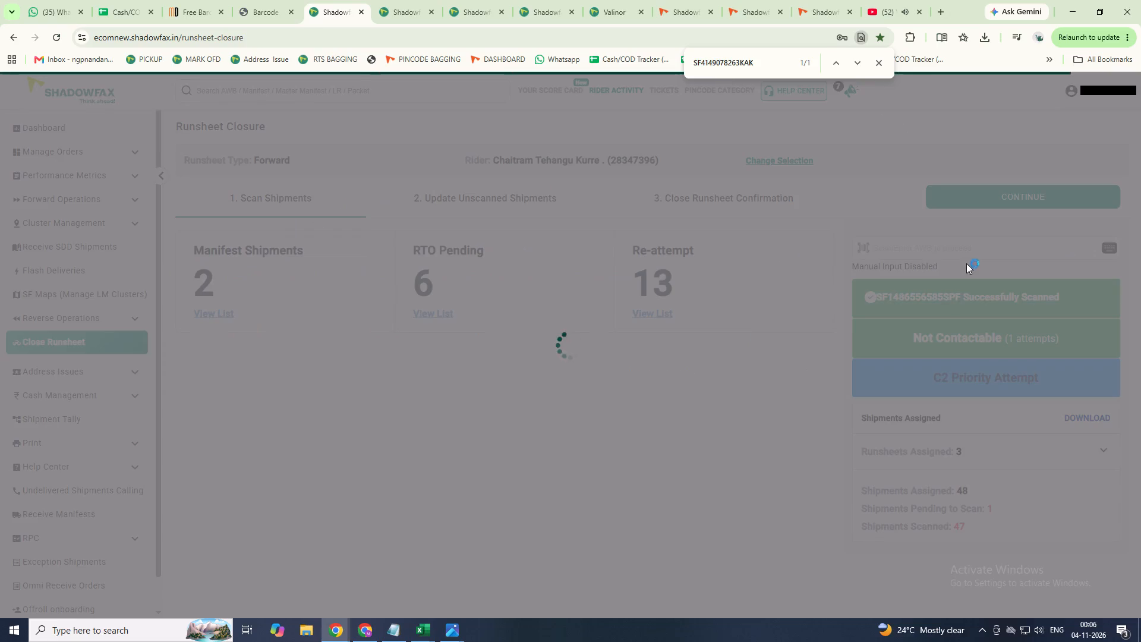
pyautogui.click(941, 243)
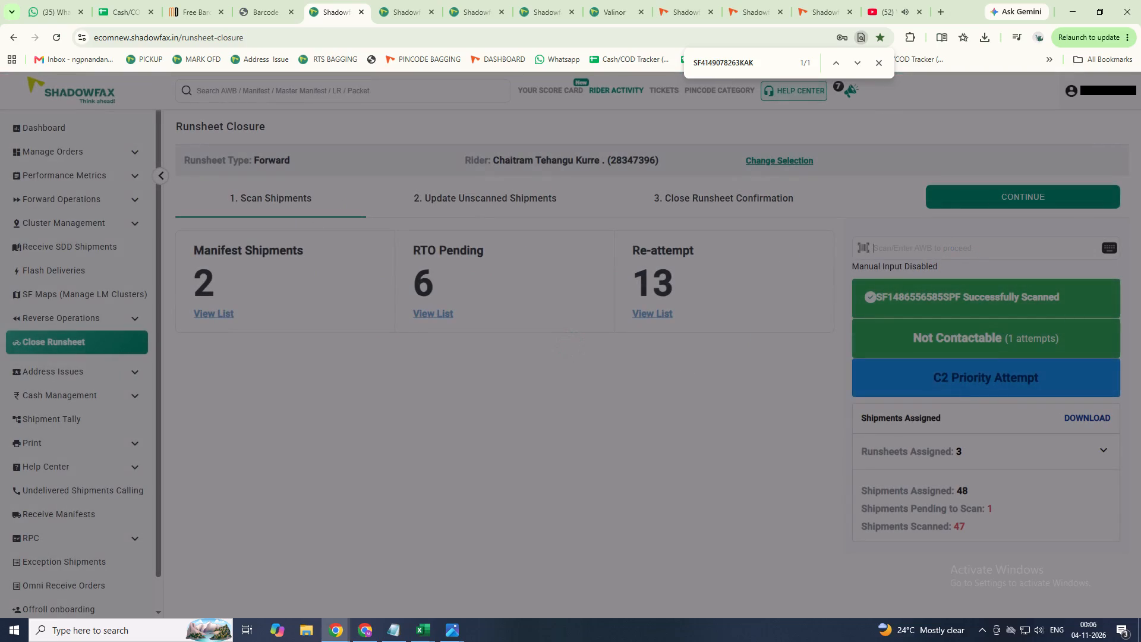
pyautogui.write('sf')
pyautogui.click(1106, 247)
pyautogui.click(1090, 246)
pyautogui.write('sf')
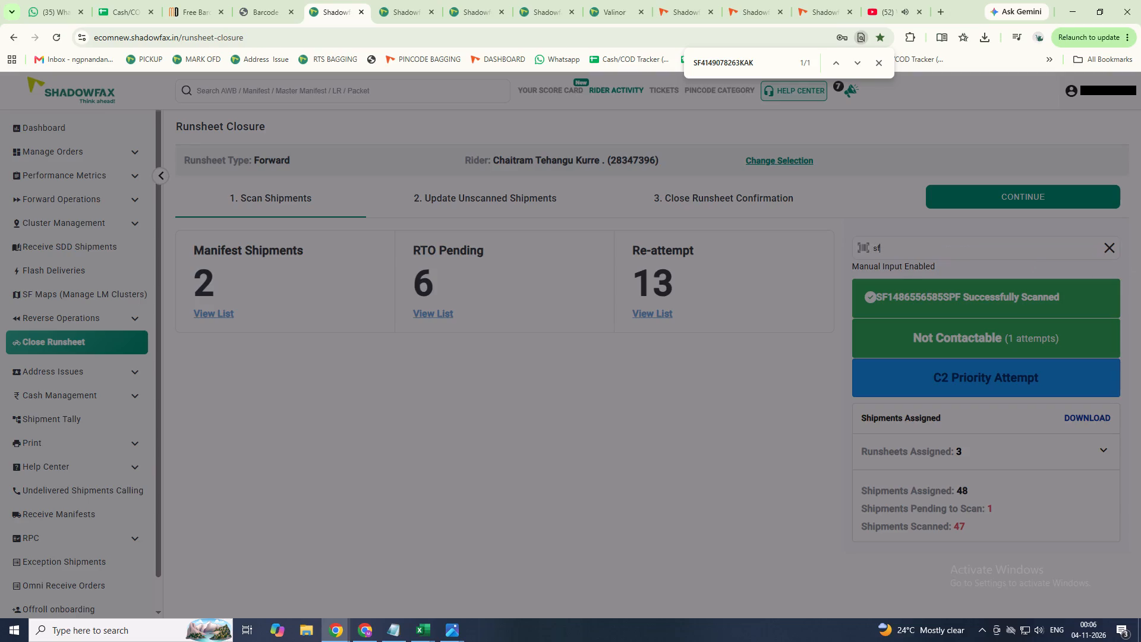